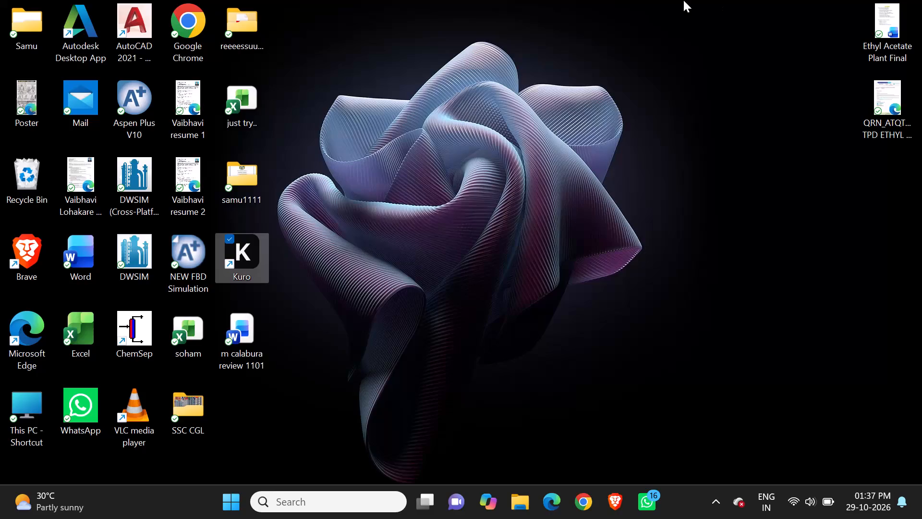
# Launch Word from the desktop and open the recent document "m calabura review 1101".
pyautogui.click(80, 266)
pyautogui.click(76, 262)
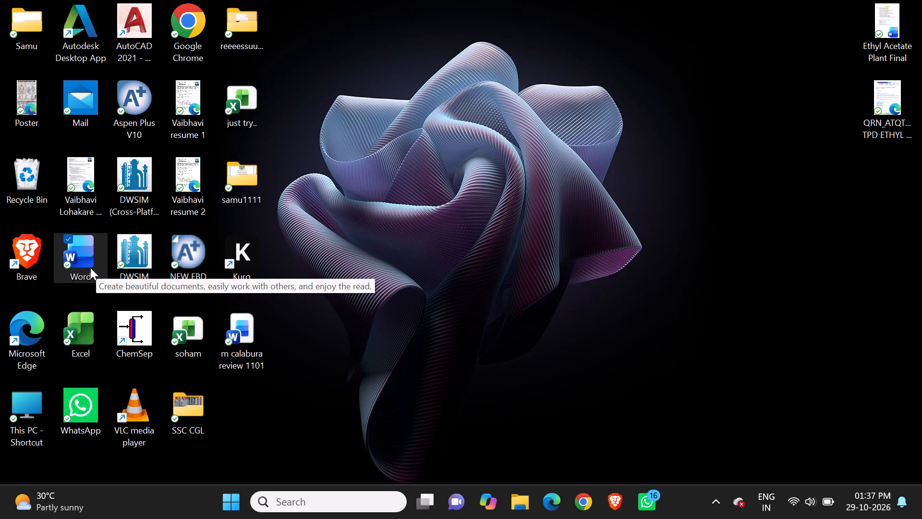
pyautogui.doubleClick(88, 262)
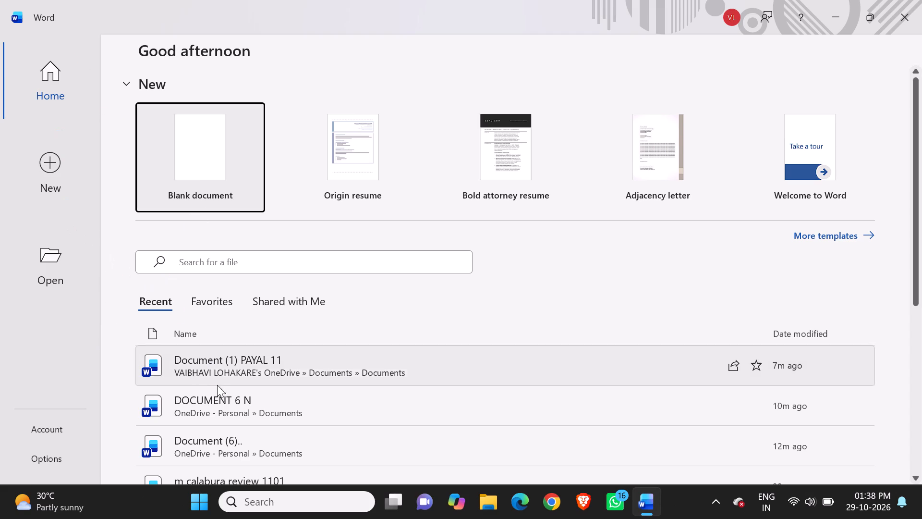
pyautogui.scroll(-2, 229, 389)
pyautogui.click(221, 414)
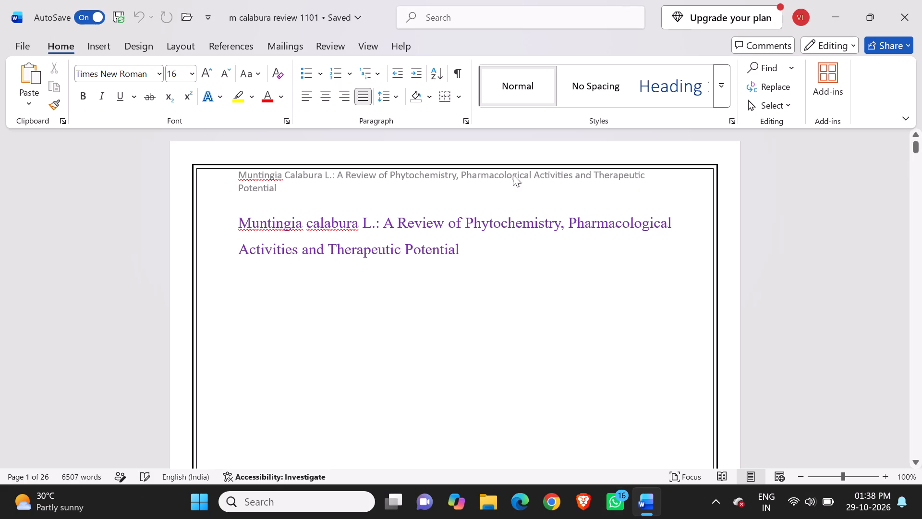
# Look through the title page and Abstract page of the Muntingia calabura review to examine their content and layout.
pyautogui.scroll(-13, 364, 309)
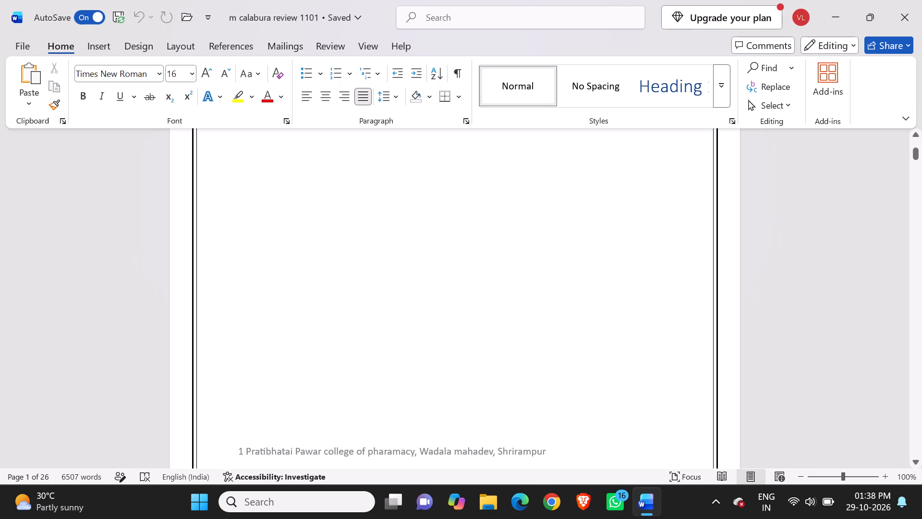
pyautogui.scroll(-4, 365, 317)
pyautogui.scroll(8, 365, 317)
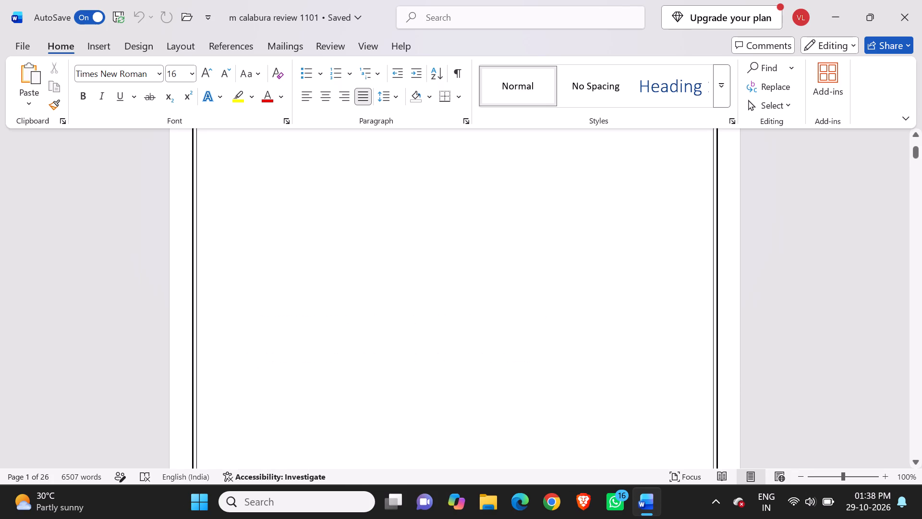
pyautogui.scroll(4, 365, 317)
pyautogui.scroll(-15, 365, 317)
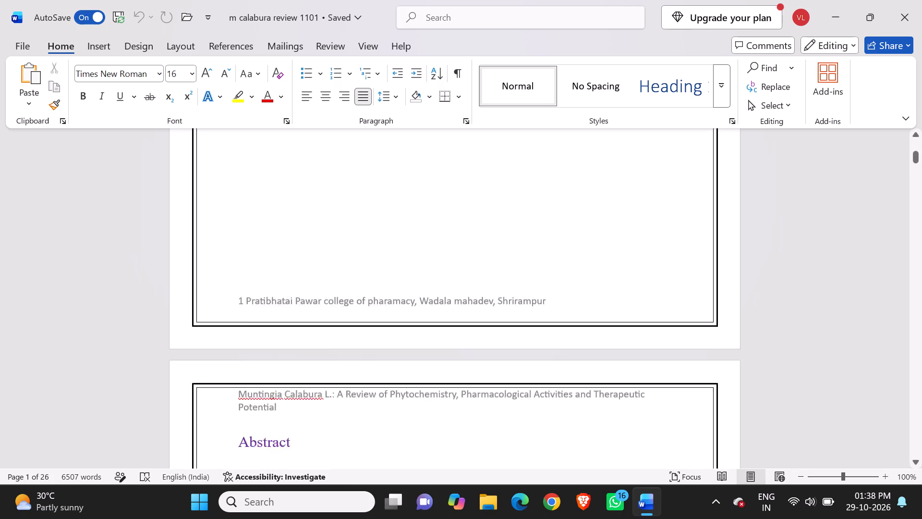
pyautogui.scroll(-20, 365, 317)
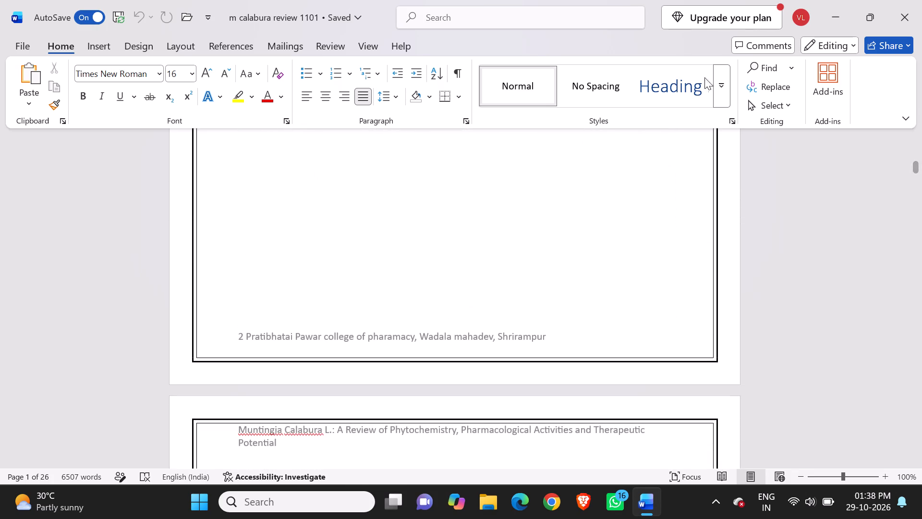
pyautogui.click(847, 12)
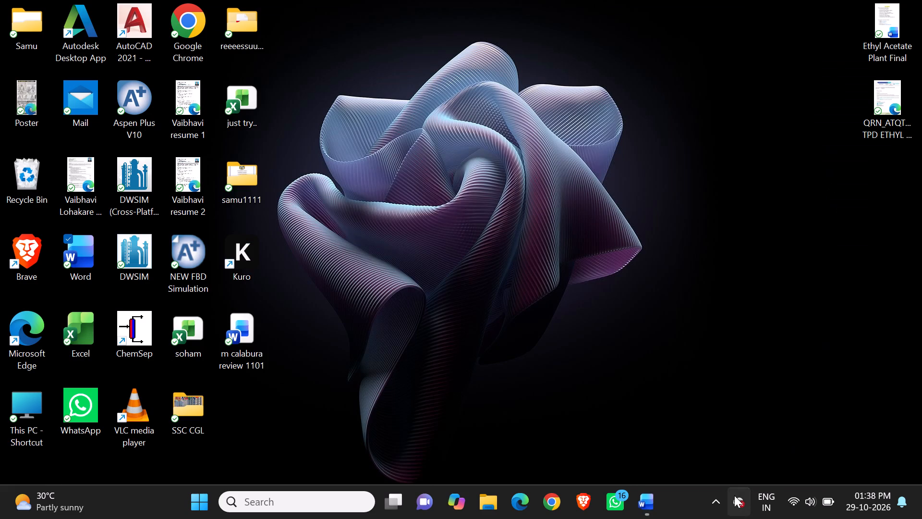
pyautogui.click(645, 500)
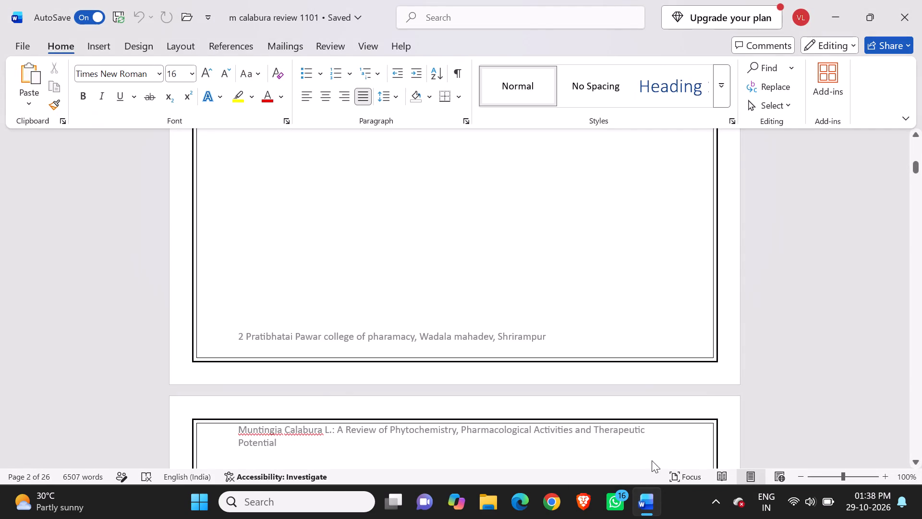
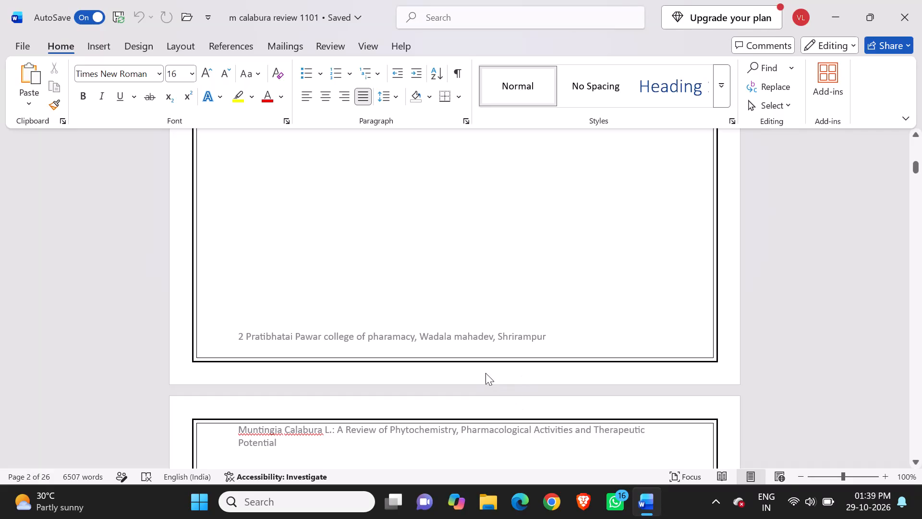
# Review the Abstract and keywords page, checking the extent of the abstract paragraph and the space below the keywords.
pyautogui.scroll(7, 401, 375)
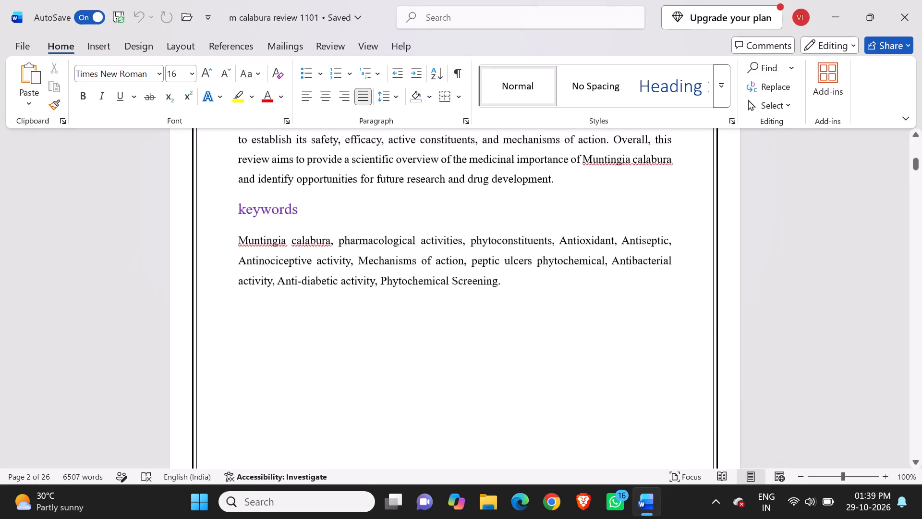
pyautogui.scroll(18, 401, 375)
pyautogui.scroll(7, 424, 305)
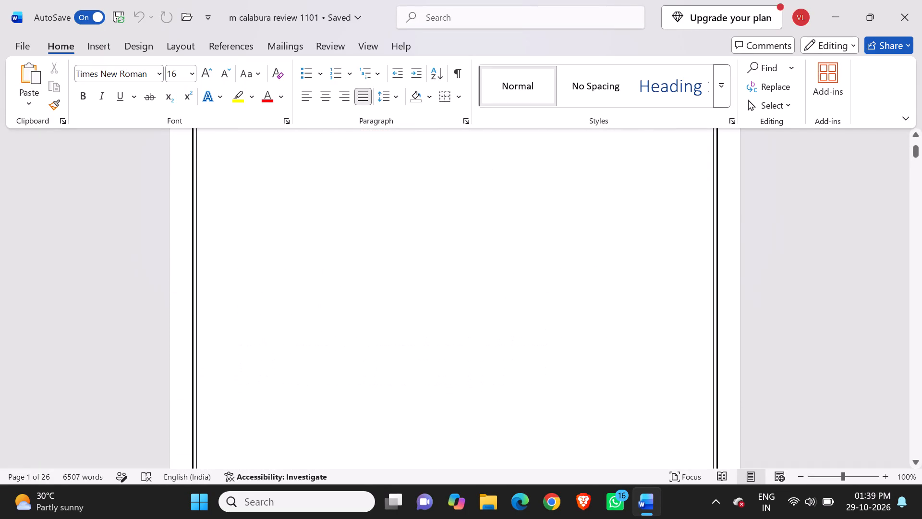
pyautogui.scroll(15, 420, 304)
pyautogui.scroll(-9, 420, 304)
pyautogui.scroll(-20, 420, 304)
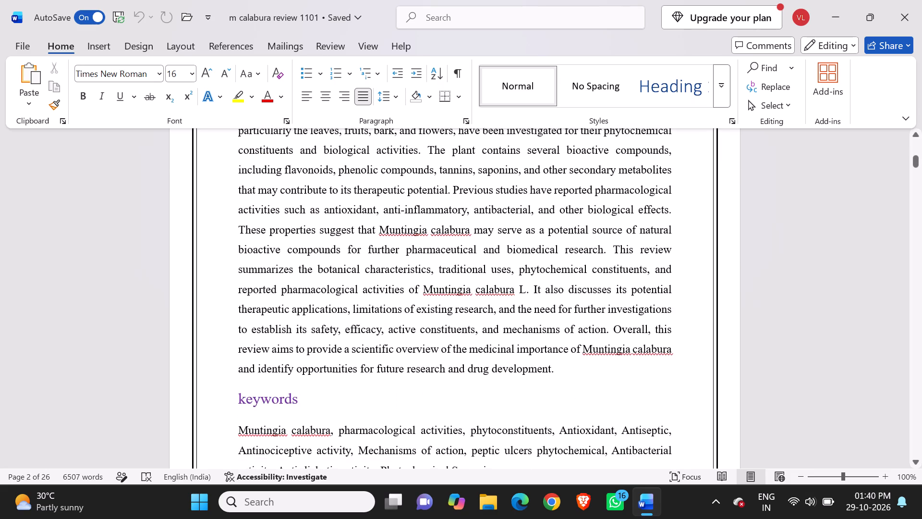
pyautogui.scroll(4, 421, 302)
pyautogui.moveTo(236, 213); pyautogui.dragTo(360, 342)
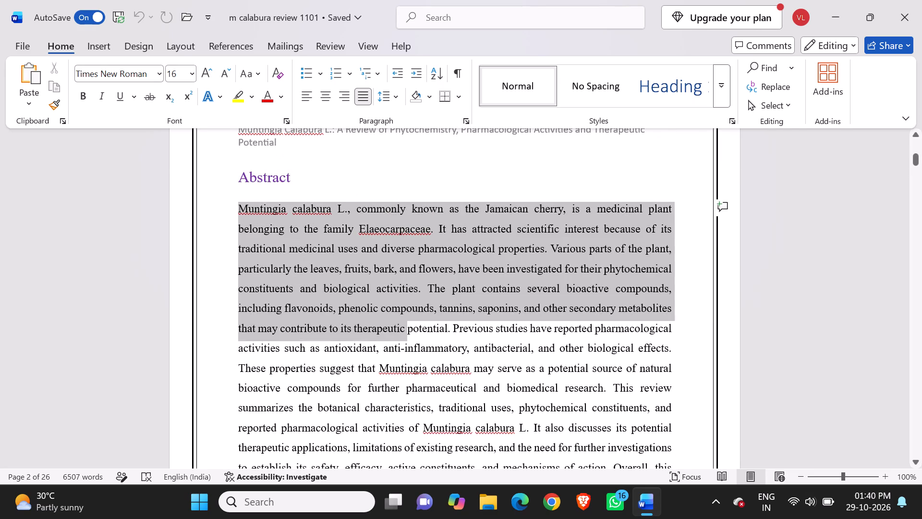
pyautogui.moveTo(360, 342); pyautogui.dragTo(568, 241)
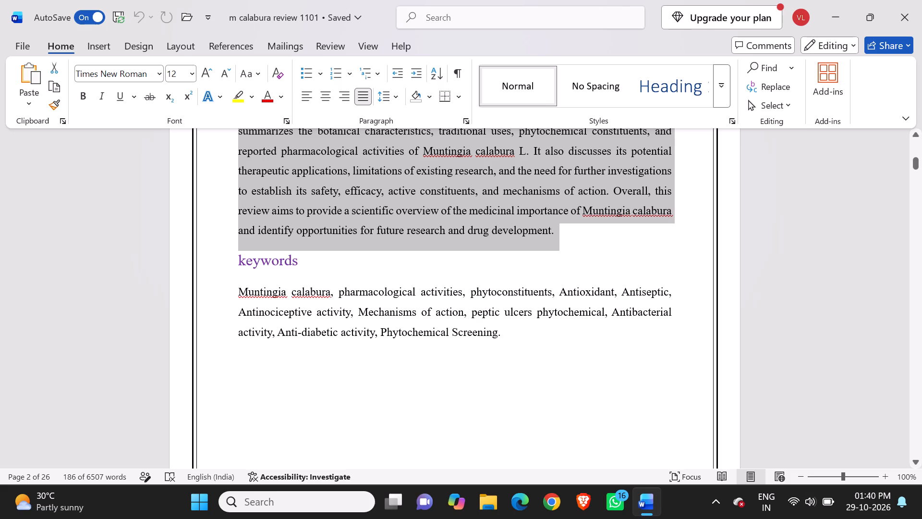
pyautogui.click(353, 432)
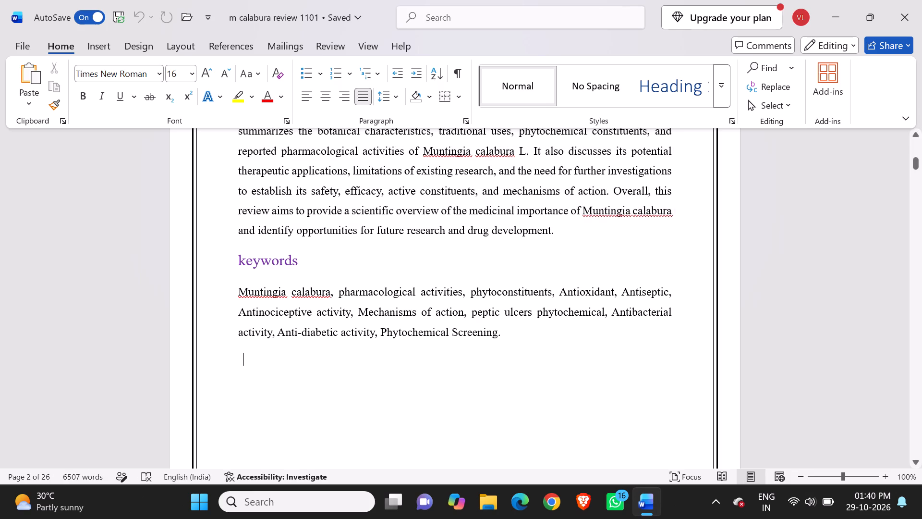
pyautogui.scroll(-16, 349, 413)
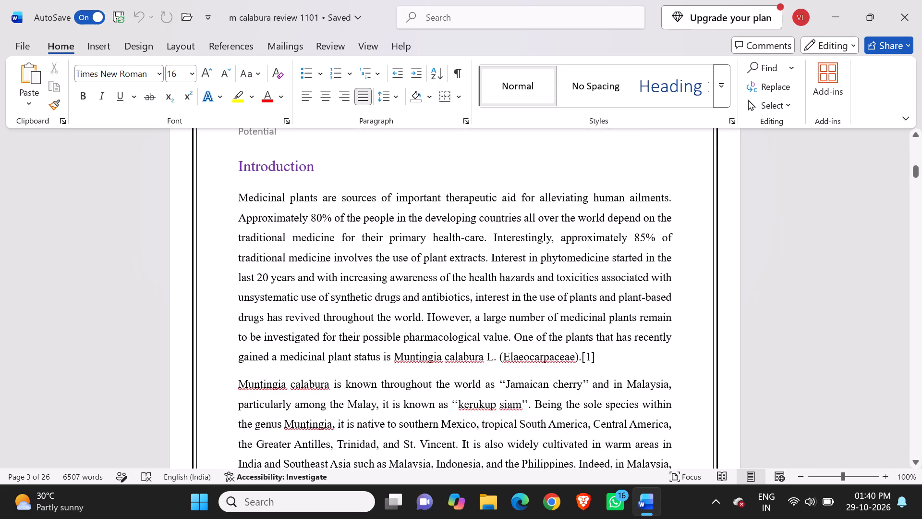
pyautogui.scroll(14, 349, 413)
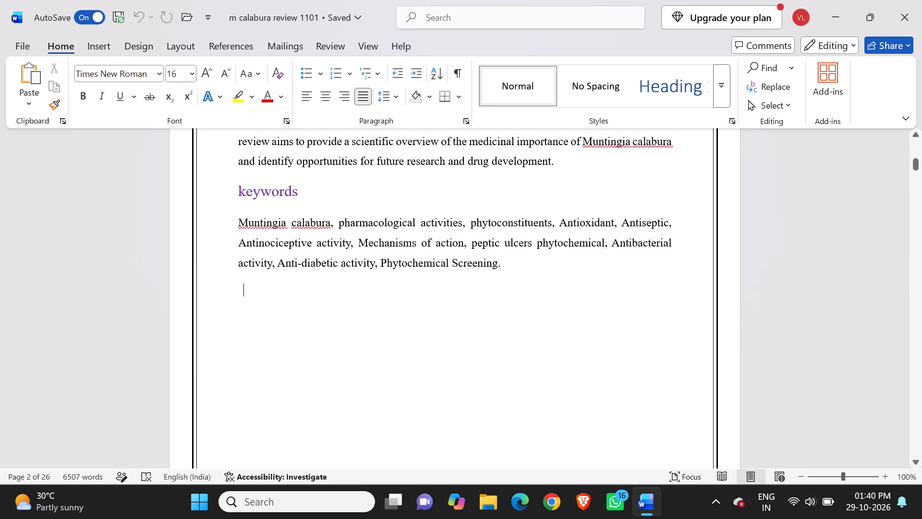
# Read through the Introduction section to examine its text and page layout.
pyautogui.scroll(-3, 351, 413)
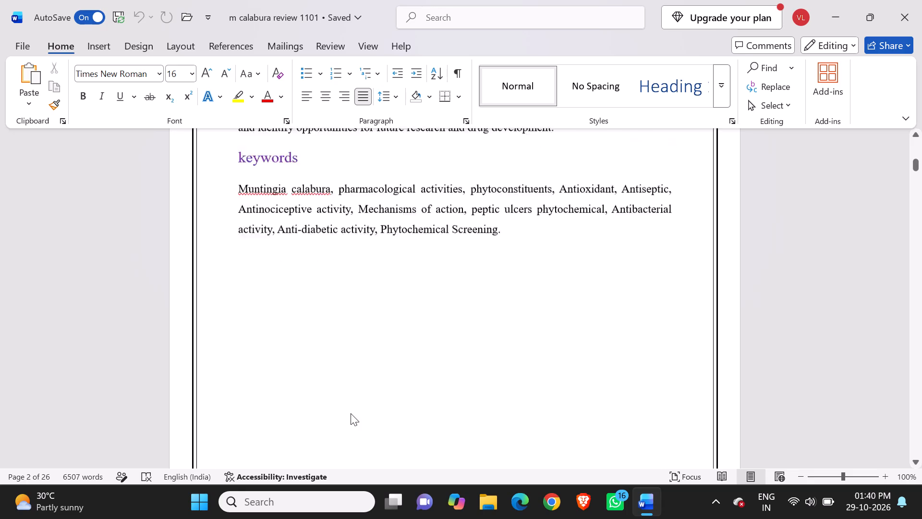
pyautogui.scroll(-14, 351, 413)
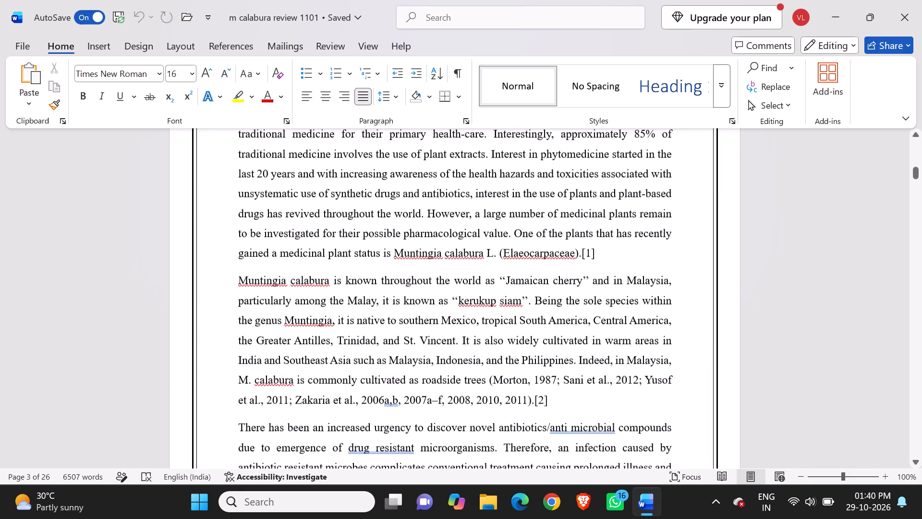
pyautogui.scroll(4, 368, 394)
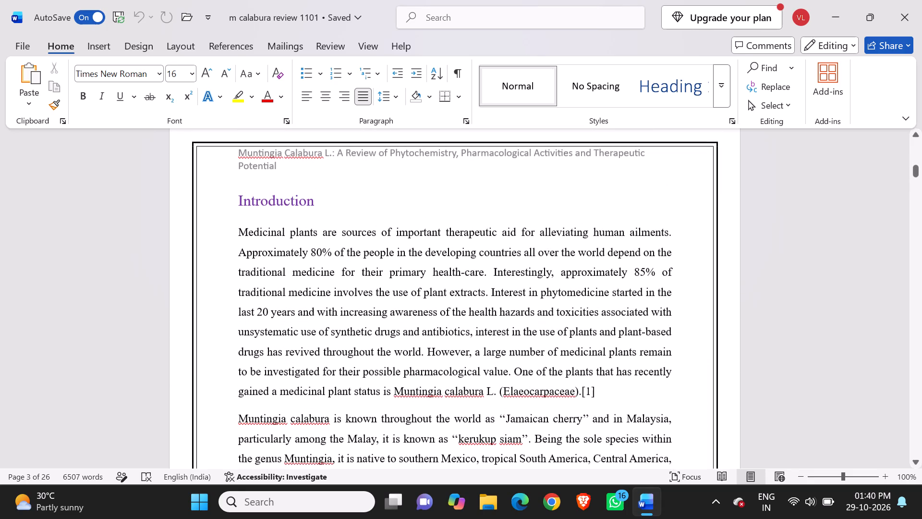
pyautogui.scroll(-3, 366, 394)
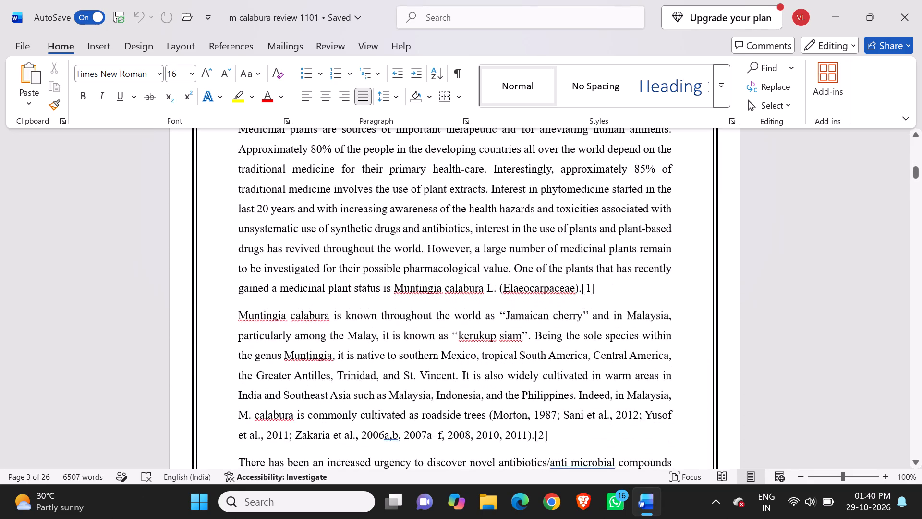
pyautogui.scroll(-11, 371, 397)
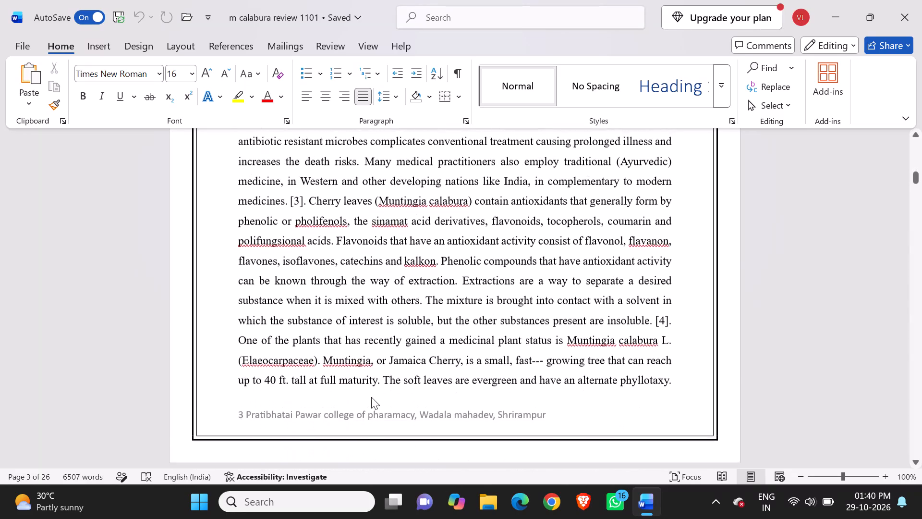
pyautogui.scroll(-15, 371, 397)
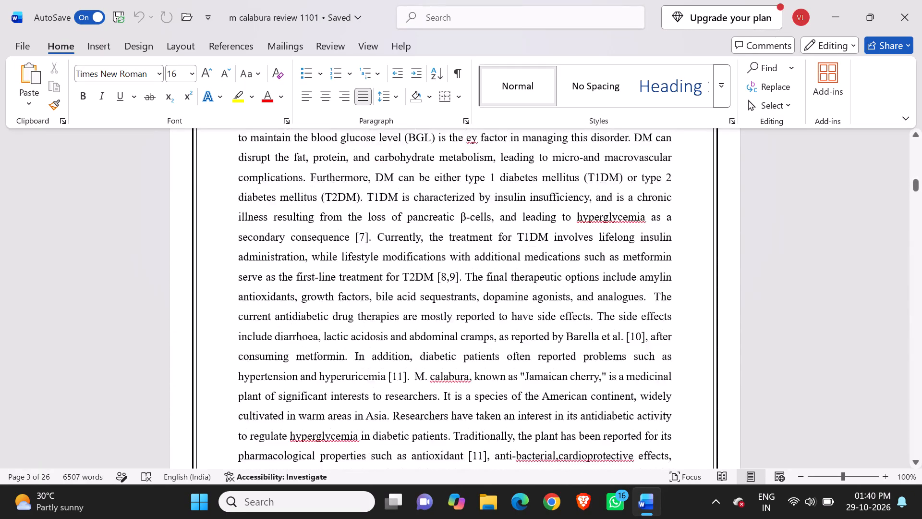
pyautogui.scroll(-16, 371, 397)
pyautogui.scroll(-7, 371, 397)
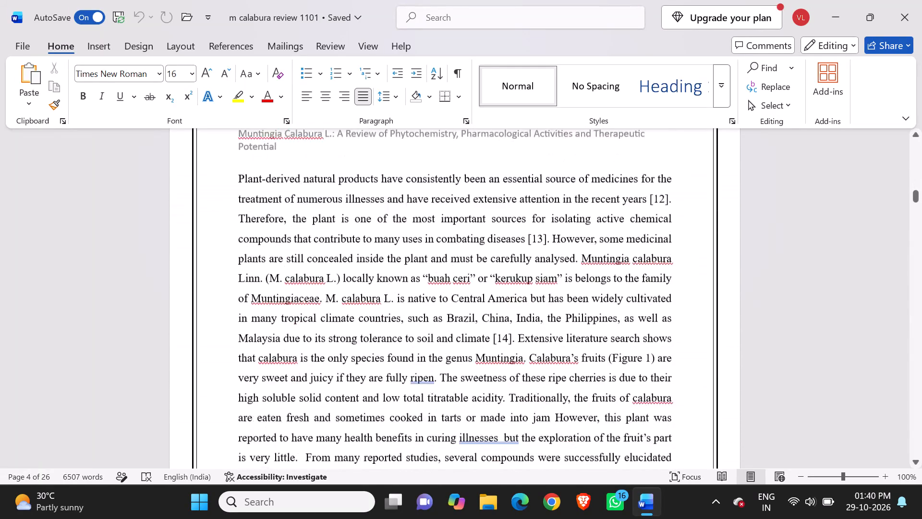
pyautogui.scroll(-1, 371, 397)
pyautogui.scroll(5, 374, 398)
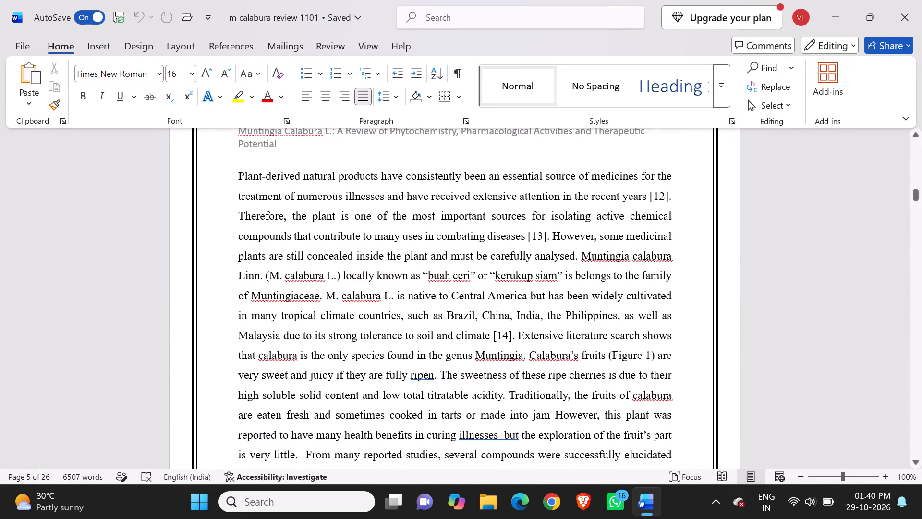
# Examine the Botanical information section and its Taxonomic rank and Classification table across the page break.
pyautogui.scroll(-8, 382, 396)
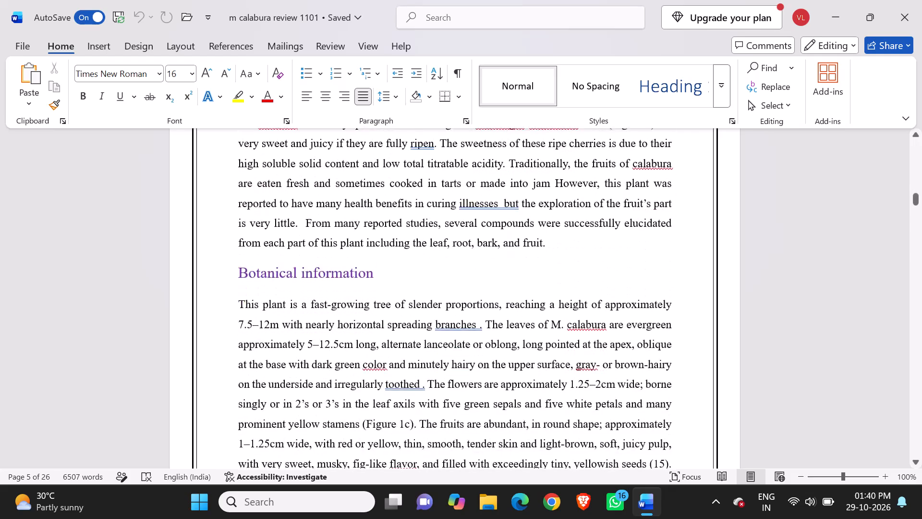
pyautogui.scroll(-9, 382, 396)
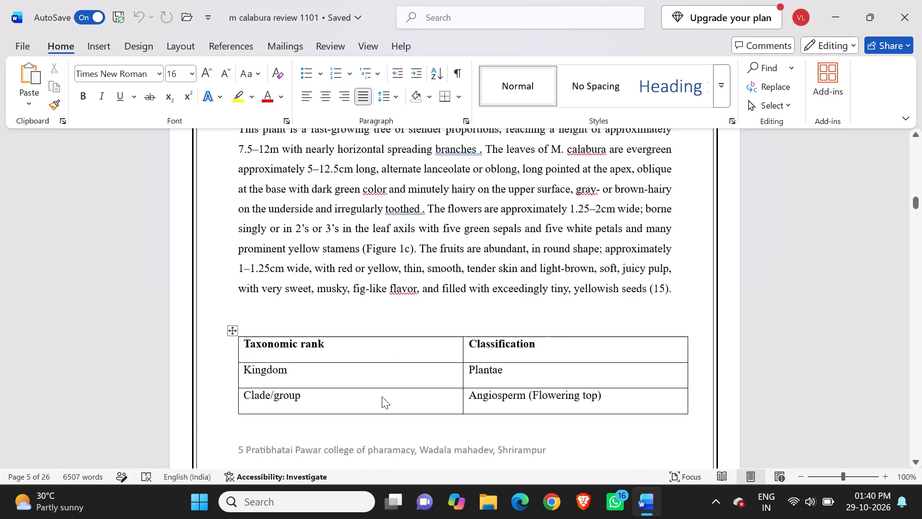
pyautogui.scroll(-5, 390, 387)
pyautogui.scroll(10, 390, 387)
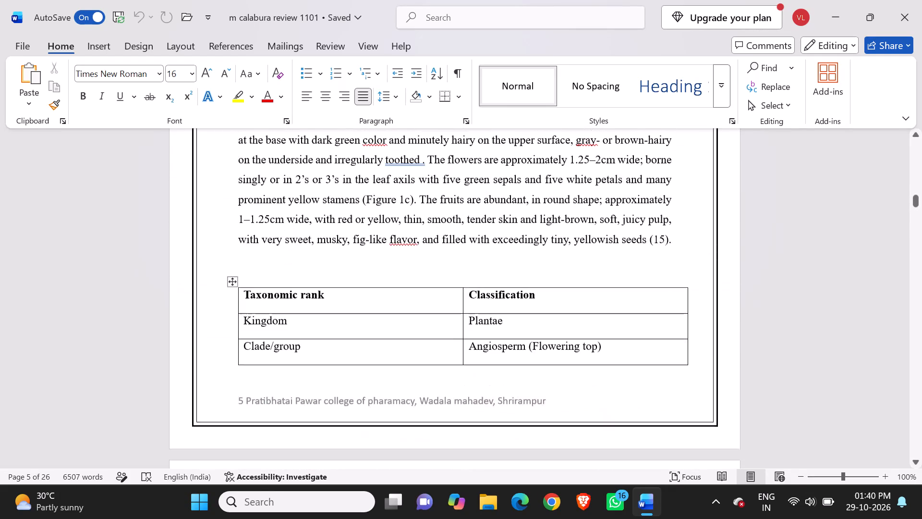
pyautogui.scroll(6, 390, 387)
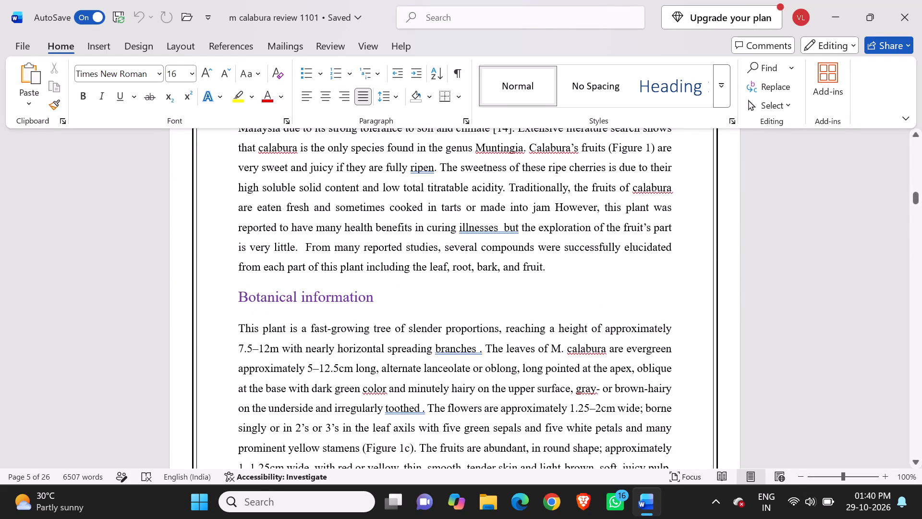
pyautogui.scroll(5, 390, 387)
pyautogui.scroll(-13, 390, 387)
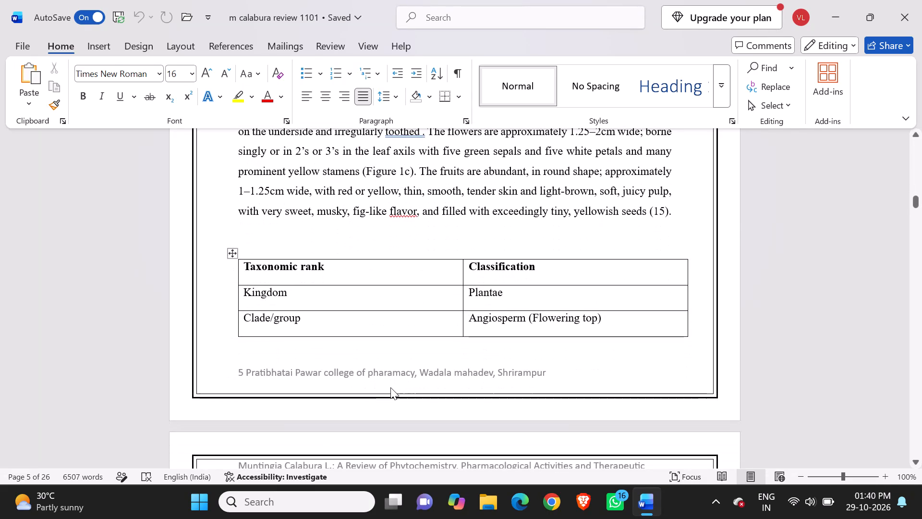
pyautogui.scroll(5, 390, 387)
pyautogui.scroll(-10, 390, 387)
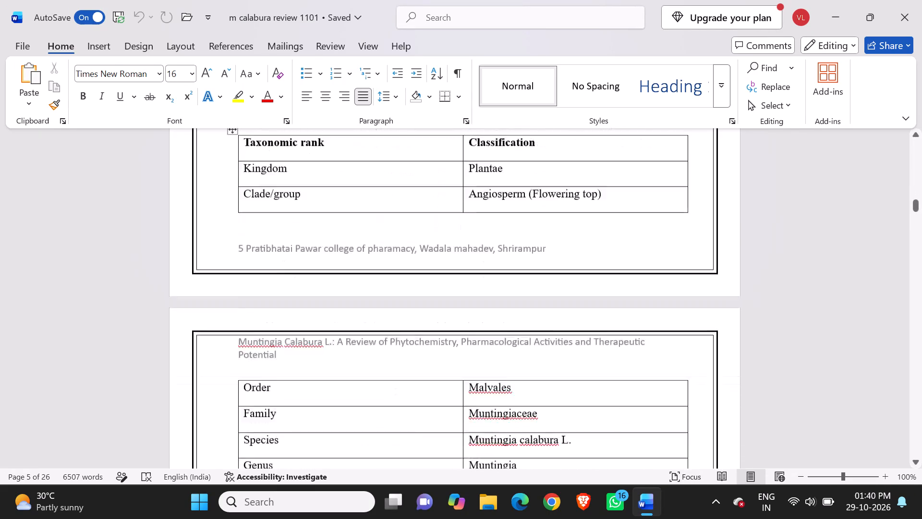
# Look through the habitat, Medicinal Uses, Traditional Uses and Other Uses content, including the illustrations.
pyautogui.scroll(-17, 390, 387)
pyautogui.scroll(-9, 390, 387)
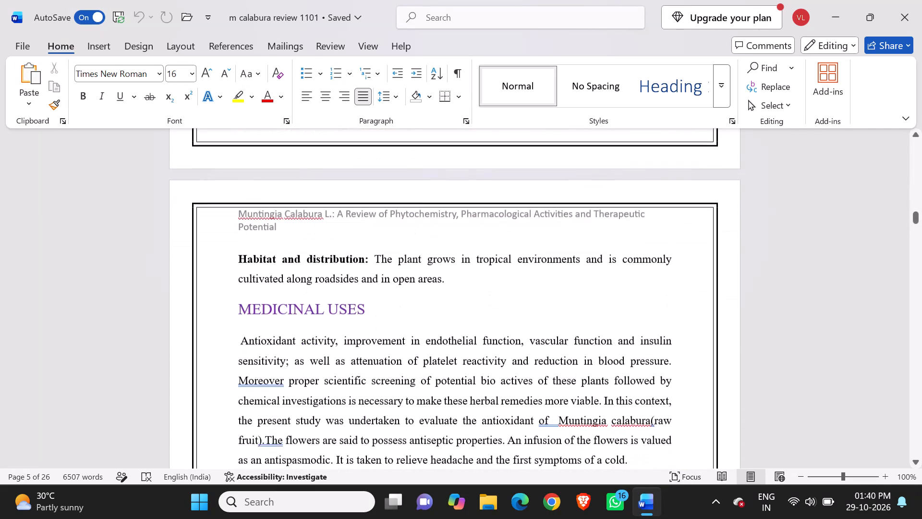
pyautogui.scroll(-9, 382, 380)
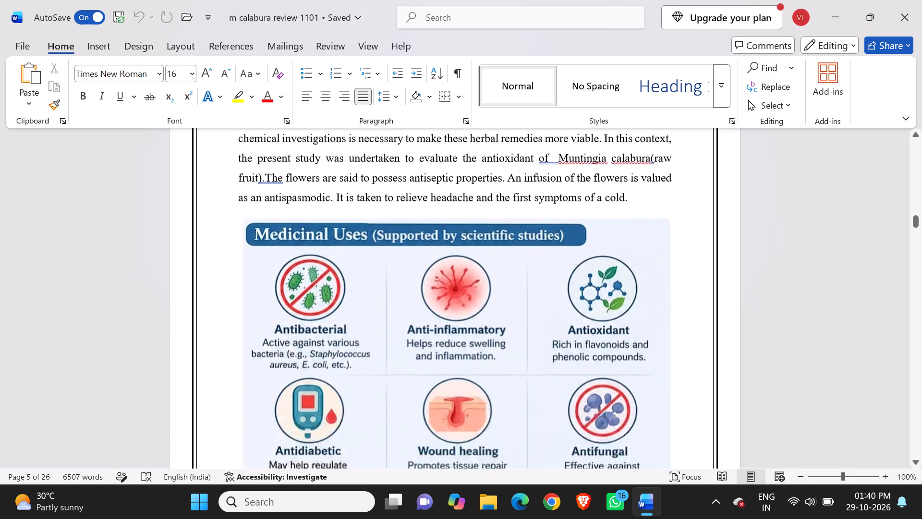
pyautogui.scroll(-15, 382, 380)
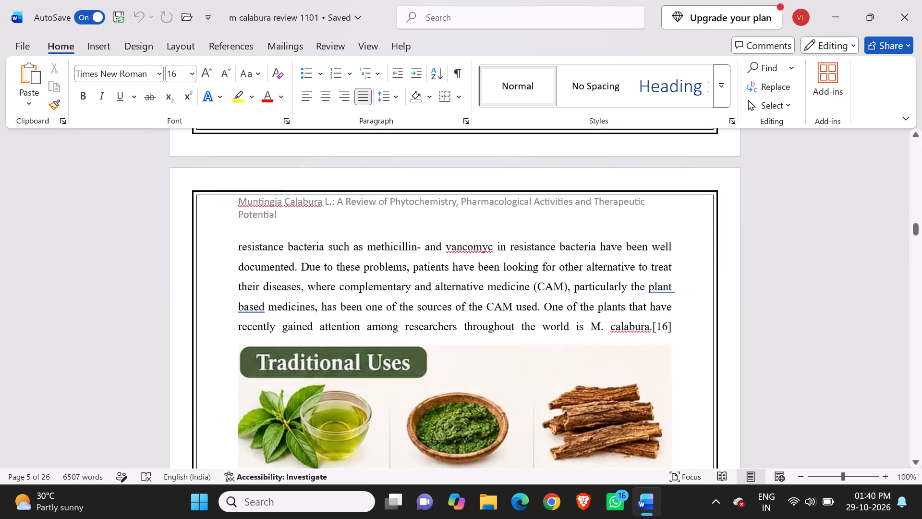
pyautogui.scroll(-17, 382, 380)
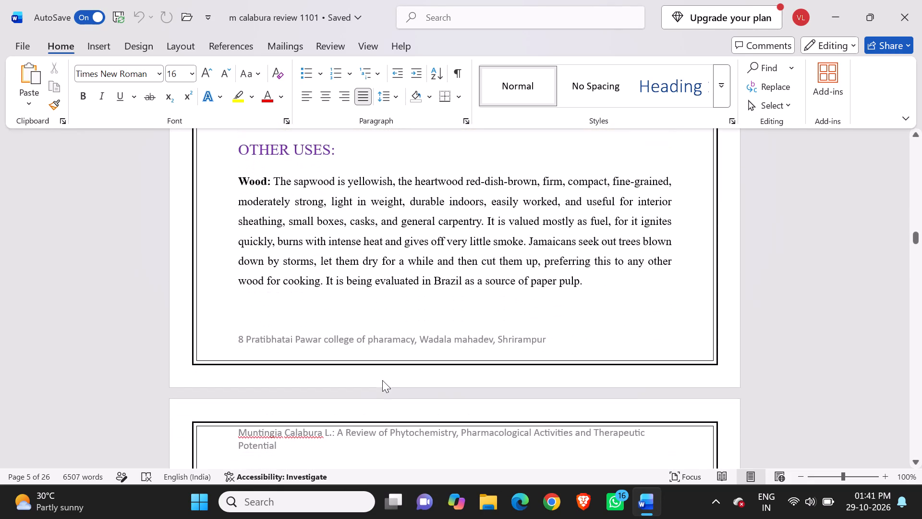
pyautogui.scroll(-6, 382, 380)
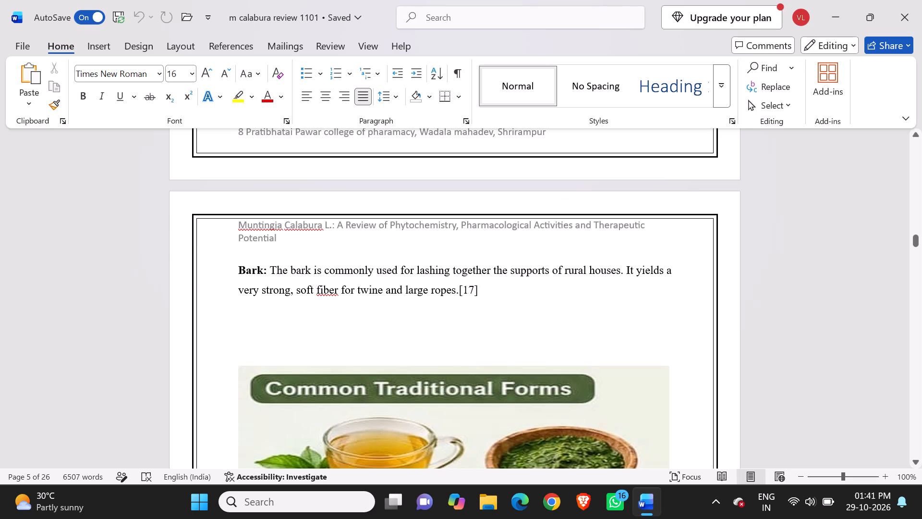
pyautogui.scroll(2, 382, 386)
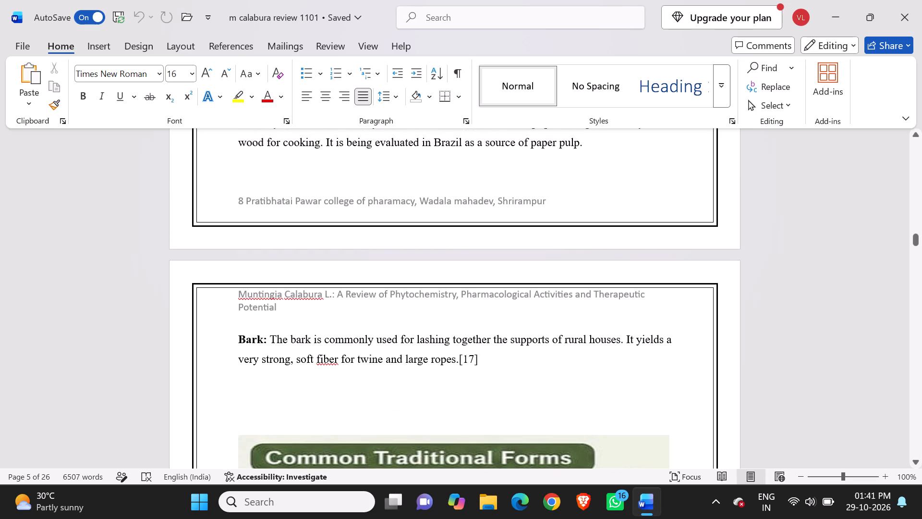
pyautogui.scroll(-16, 477, 400)
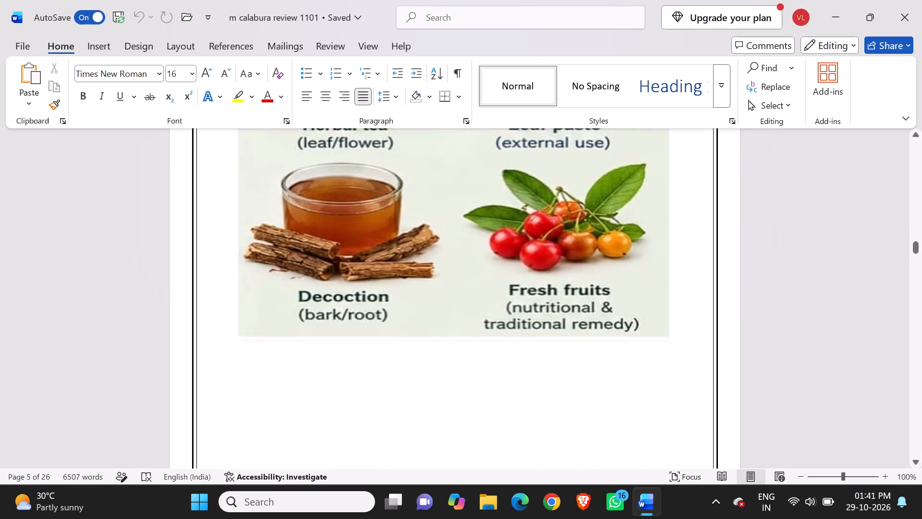
pyautogui.scroll(-5, 481, 400)
pyautogui.scroll(4, 481, 400)
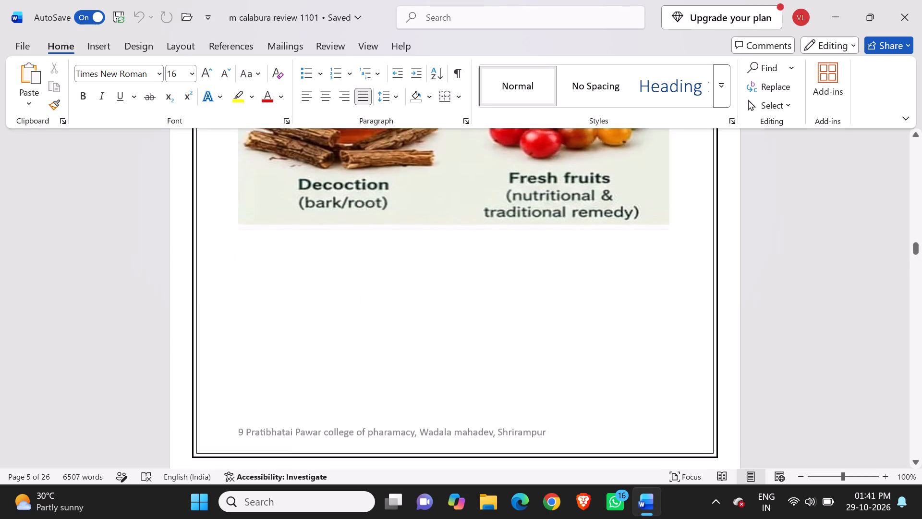
pyautogui.scroll(9, 481, 397)
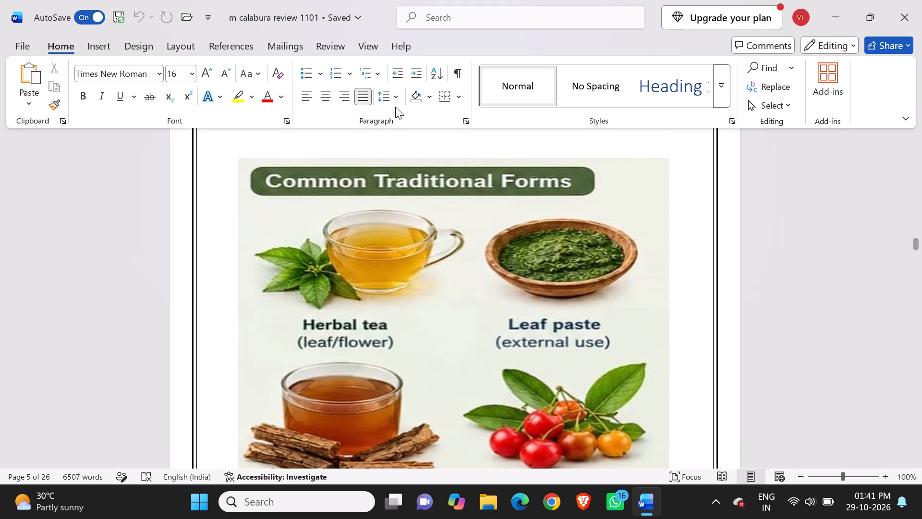
# Open the document's existing page header for editing.
pyautogui.click(109, 51)
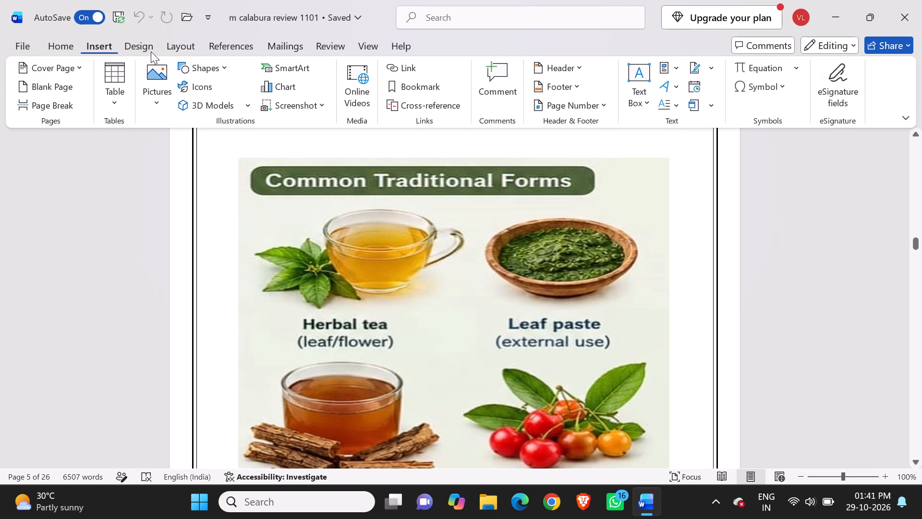
pyautogui.click(574, 75)
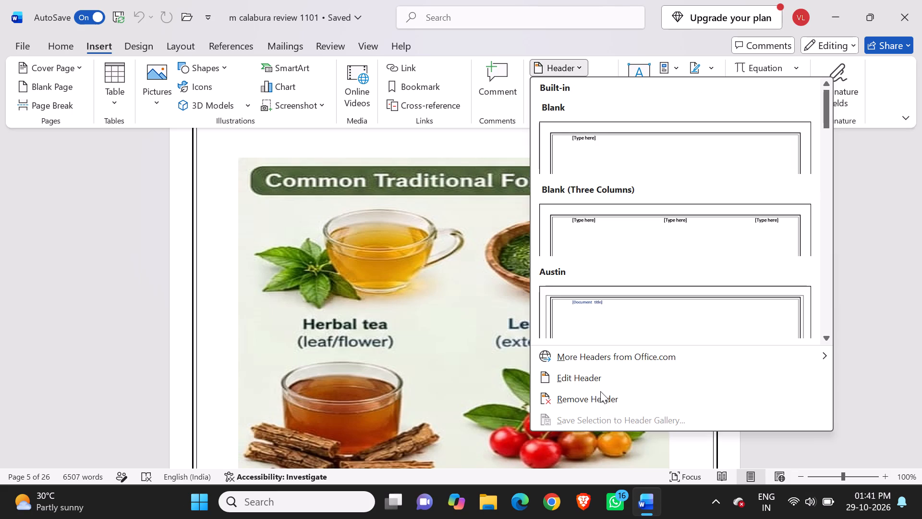
pyautogui.click(598, 380)
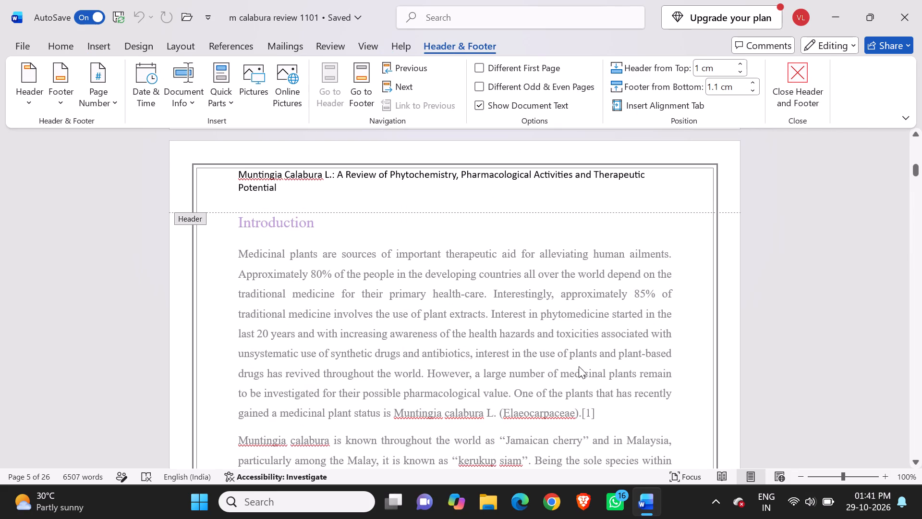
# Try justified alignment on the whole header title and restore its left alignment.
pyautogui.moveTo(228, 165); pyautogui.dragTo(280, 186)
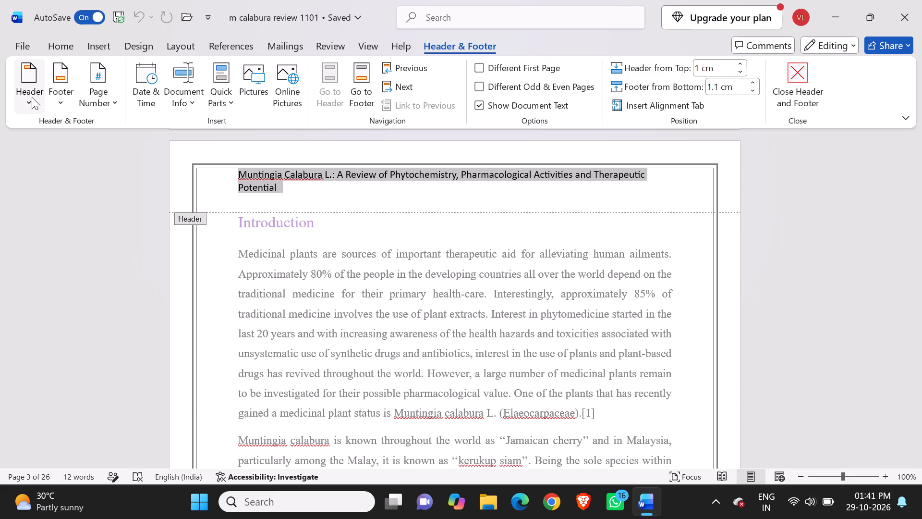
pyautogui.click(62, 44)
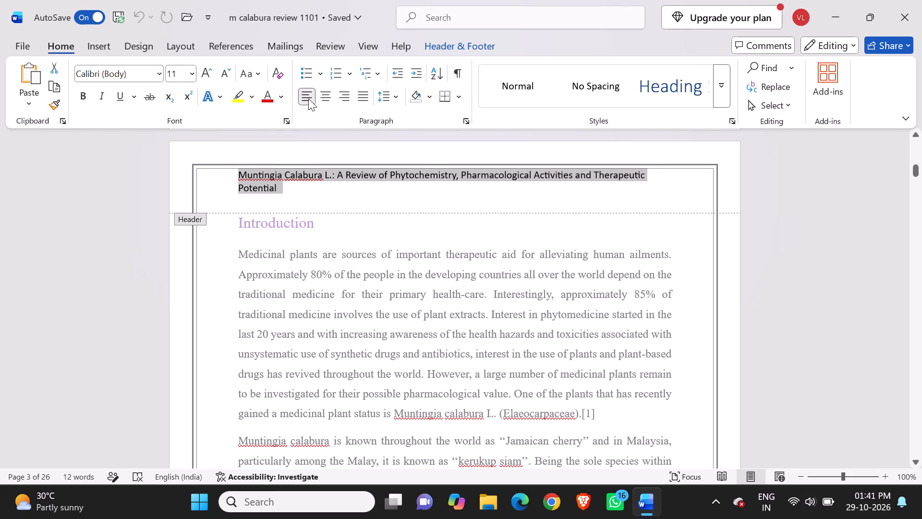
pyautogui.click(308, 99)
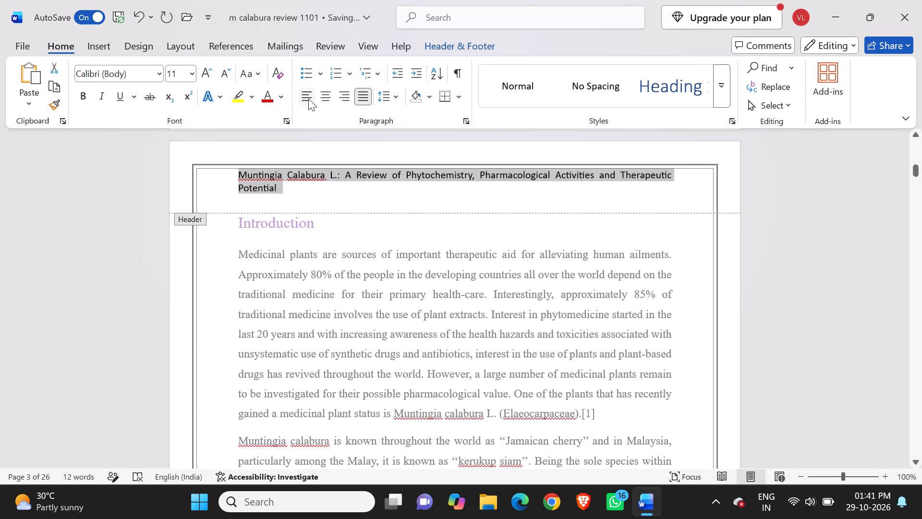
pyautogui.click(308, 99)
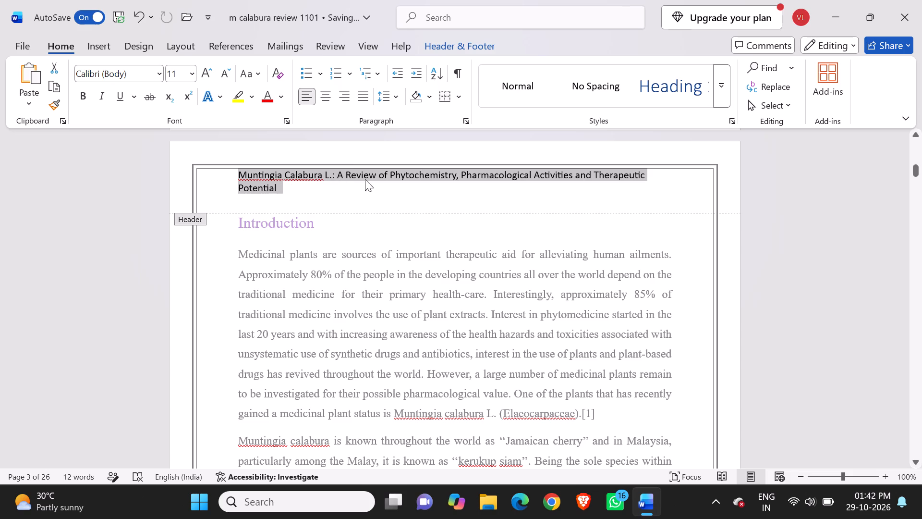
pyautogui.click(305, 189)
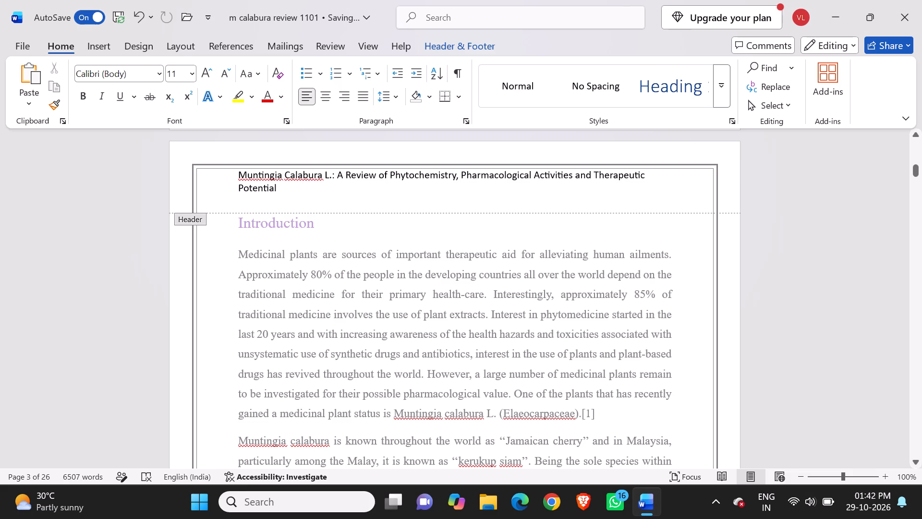
# Copy the phrase "A Review of" from the header title and paste it before "Muntingia Calabura L.".
pyautogui.moveTo(341, 173); pyautogui.dragTo(356, 175)
pyautogui.moveTo(356, 175); pyautogui.dragTo(385, 177)
pyautogui.rightClick(369, 162)
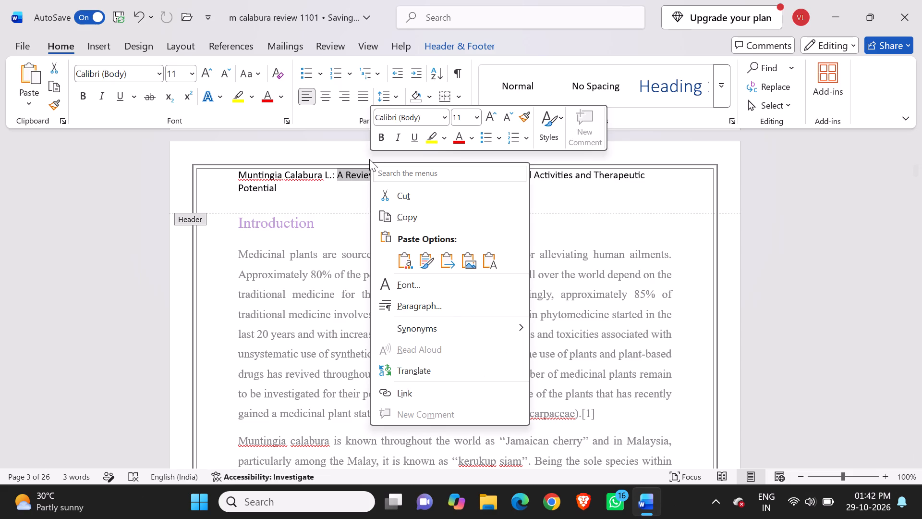
pyautogui.click(388, 210)
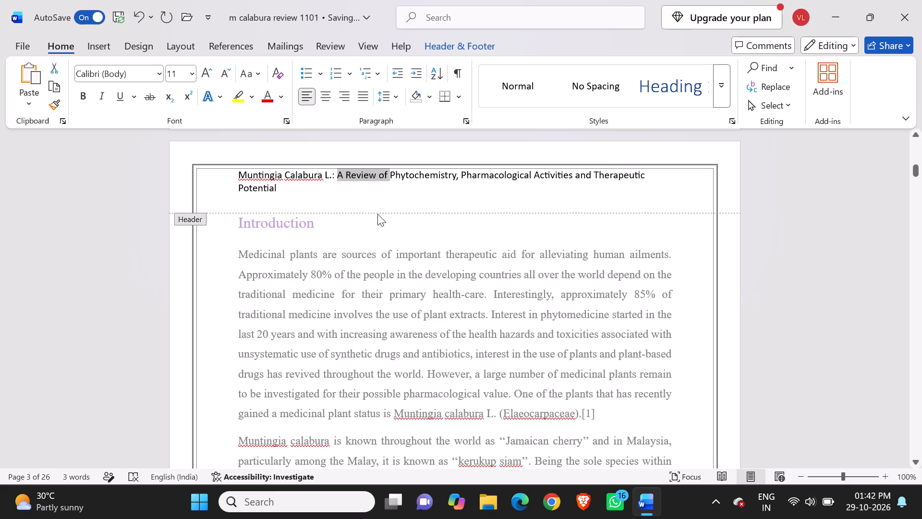
pyautogui.click(239, 175)
pyautogui.hotkey('ctrl', 'v')
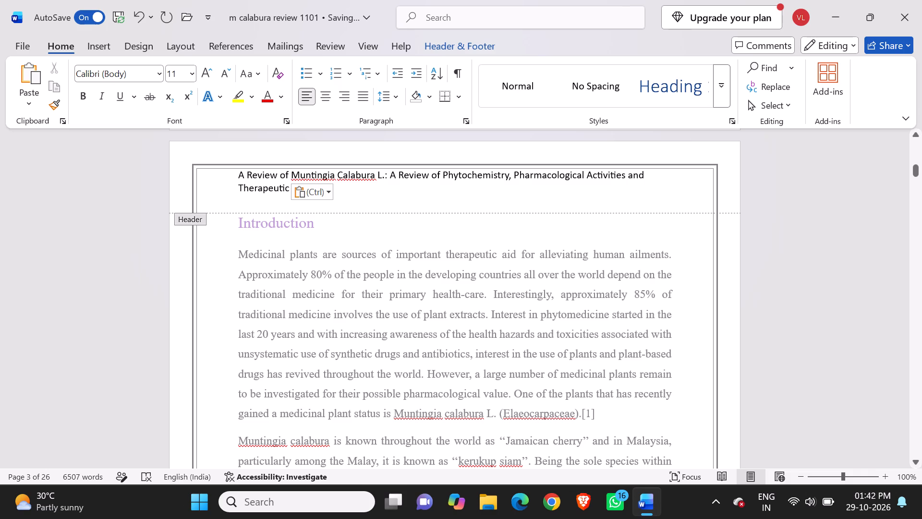
# Delete the duplicate "A Review of" after the colon so the header title continues directly with "Phytochemistry".
pyautogui.click(440, 176)
pyautogui.press('BackSpace')
pyautogui.press('BackSpace')
pyautogui.press('BackSpace')
pyautogui.press('BackSpace')
pyautogui.press('BackSpace')
pyautogui.press('BackSpace')
pyautogui.press('BackSpace')
pyautogui.press('BackSpace')
pyautogui.press('BackSpace')
pyautogui.press('BackSpace')
pyautogui.press('BackSpace')
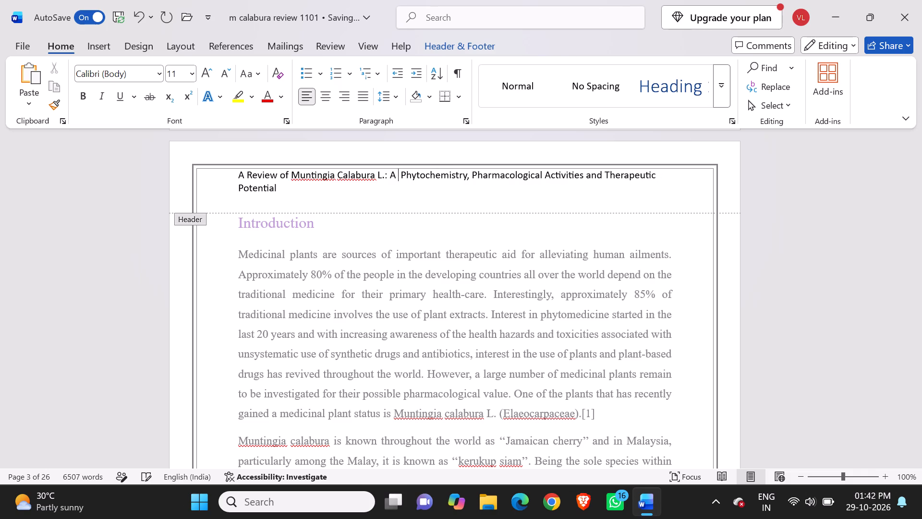
pyautogui.press('BackSpace')
pyautogui.press('BackSpace')
pyautogui.press('BackSpace')
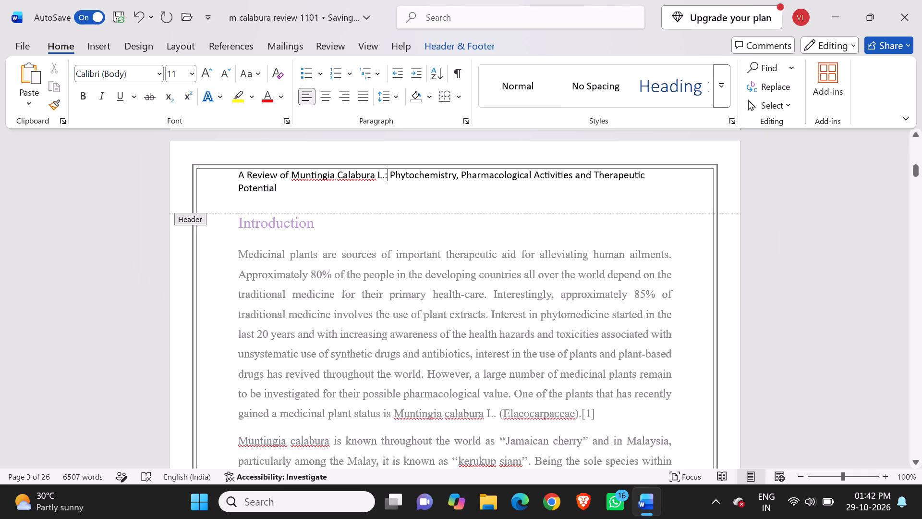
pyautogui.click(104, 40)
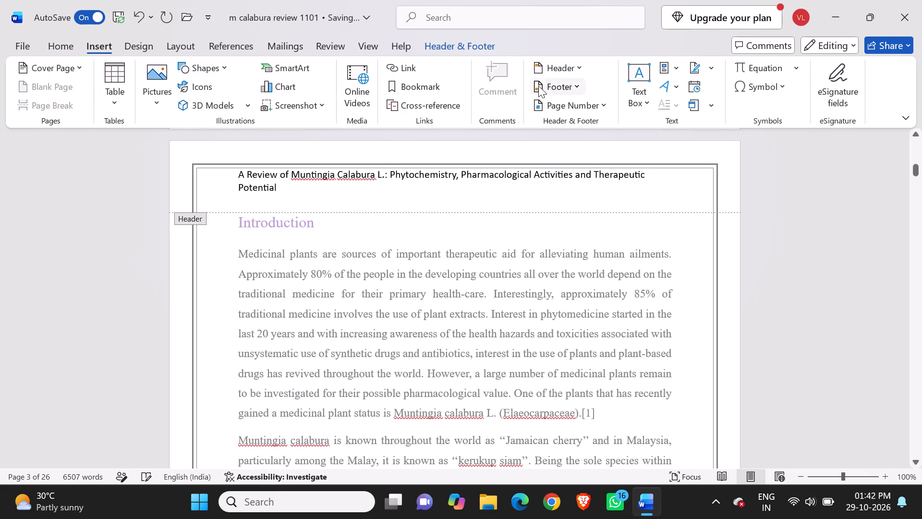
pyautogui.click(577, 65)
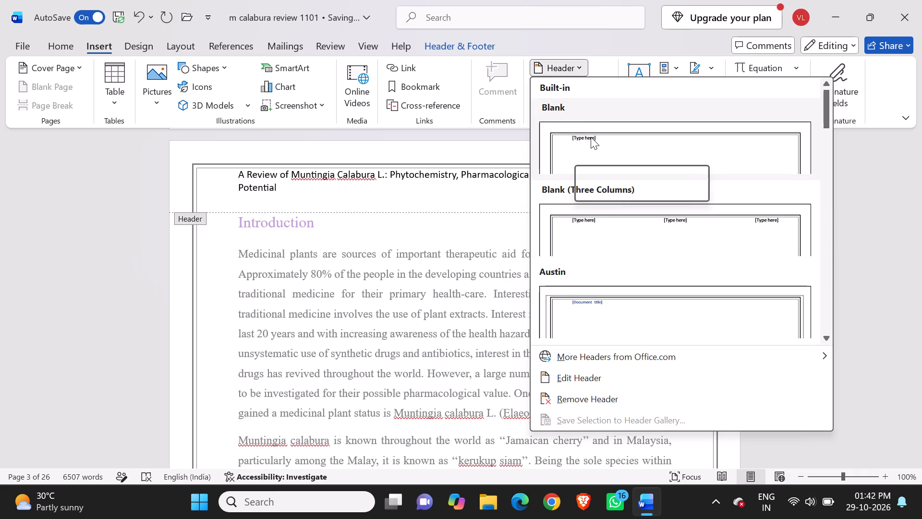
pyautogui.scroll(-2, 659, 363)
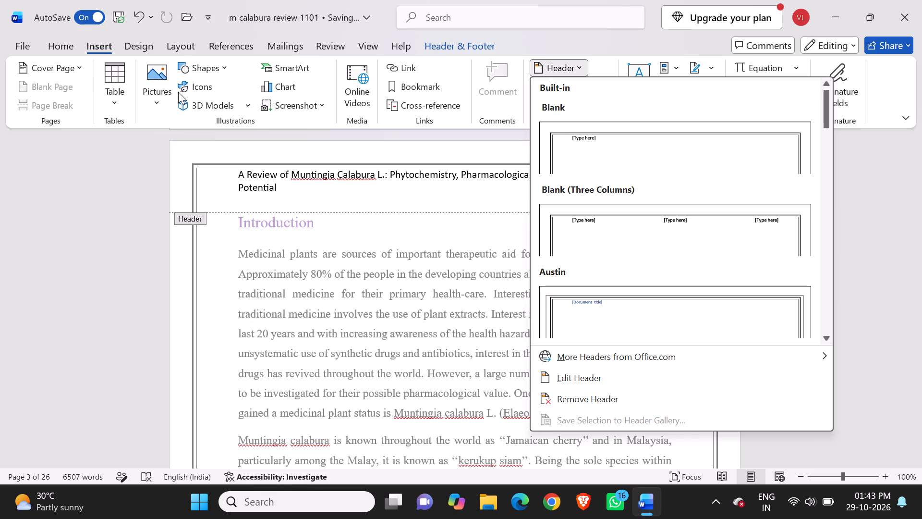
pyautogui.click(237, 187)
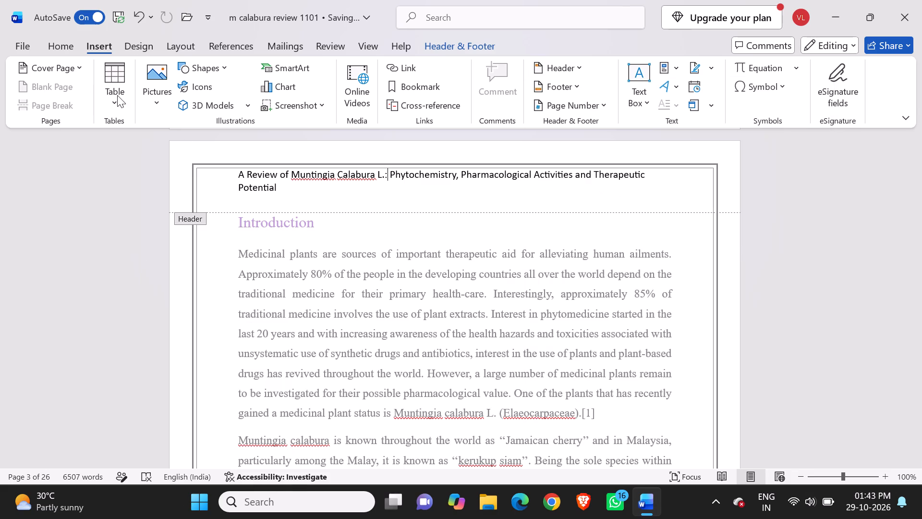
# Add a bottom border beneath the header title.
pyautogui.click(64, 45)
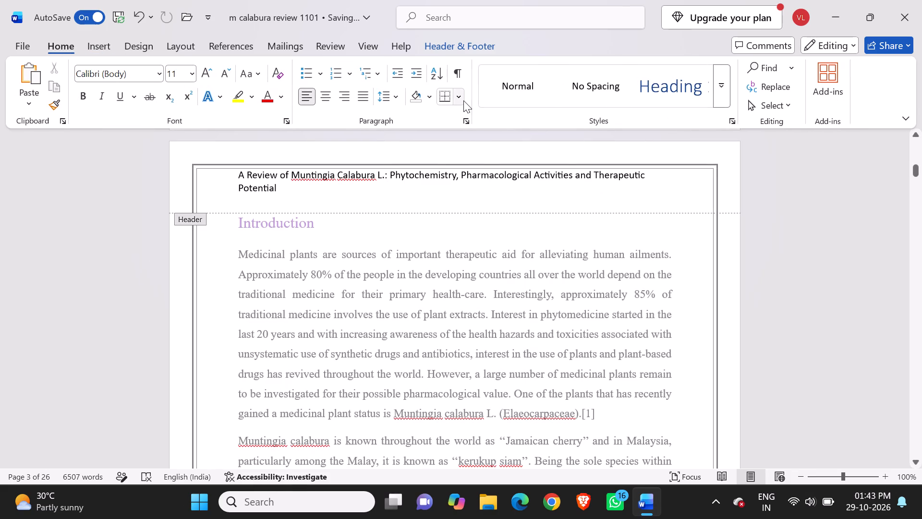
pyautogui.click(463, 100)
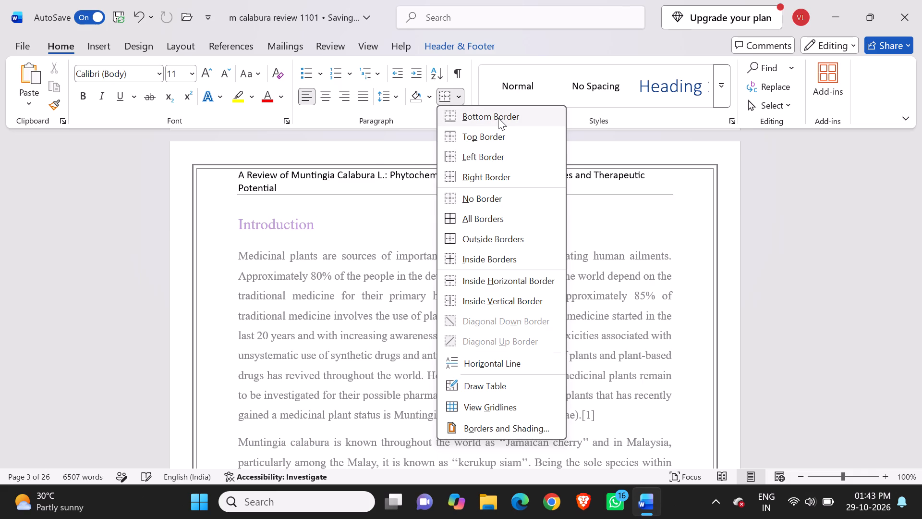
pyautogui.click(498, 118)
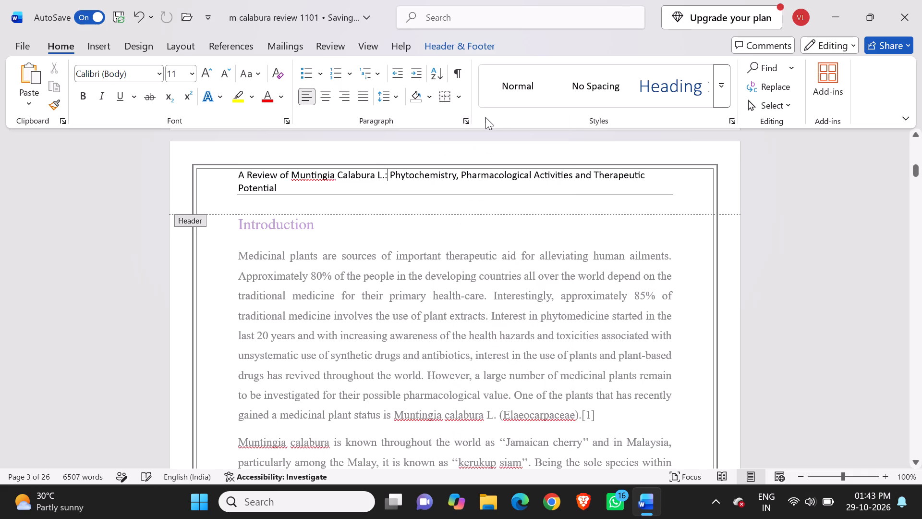
# Choose a heavier ¾ pt line style in Borders and Shading and apply it as the header title's bottom border.
pyautogui.click(455, 92)
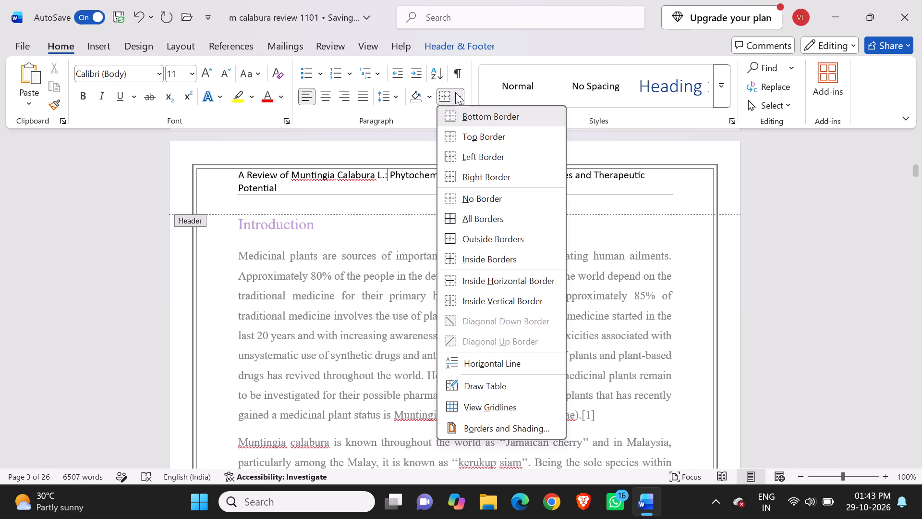
pyautogui.click(533, 424)
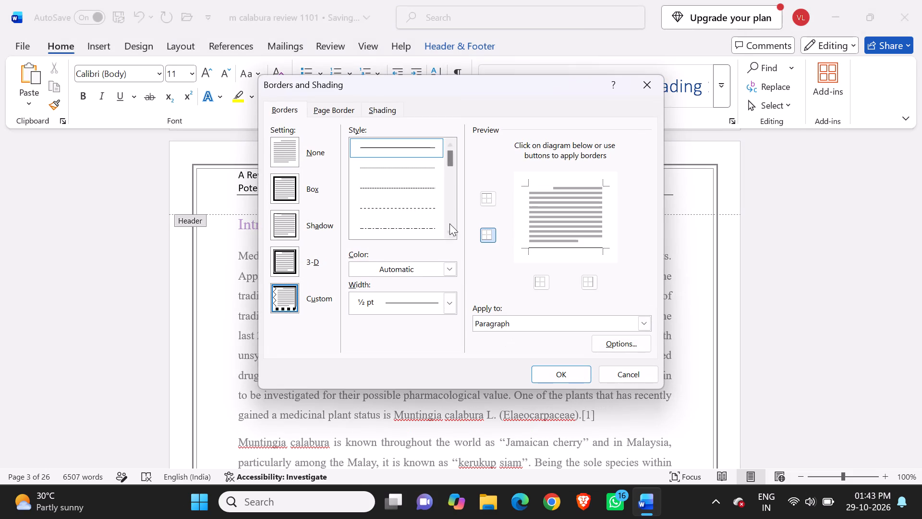
pyautogui.scroll(-2, 449, 208)
pyautogui.click(407, 207)
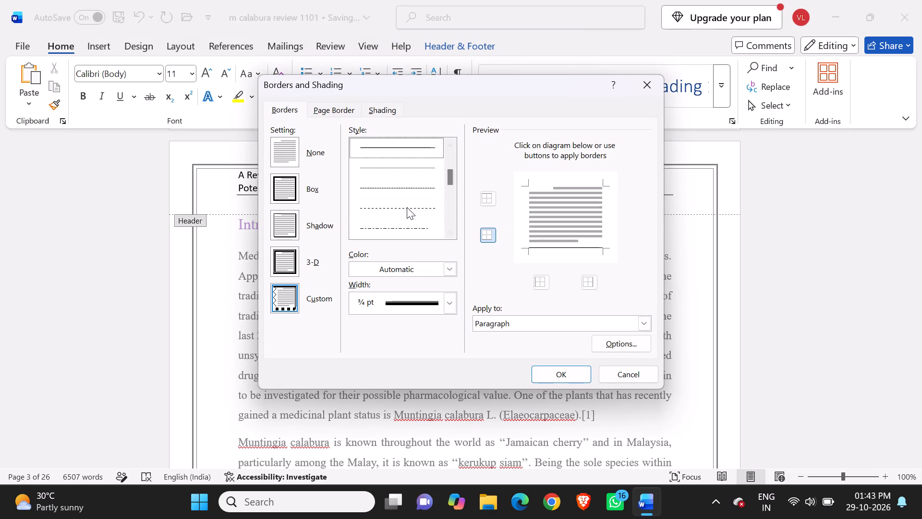
pyautogui.click(541, 371)
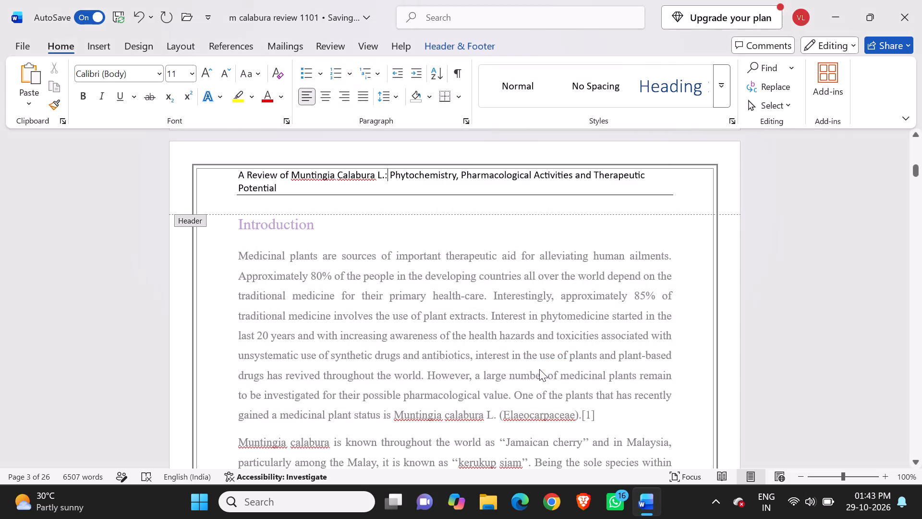
pyautogui.click(455, 99)
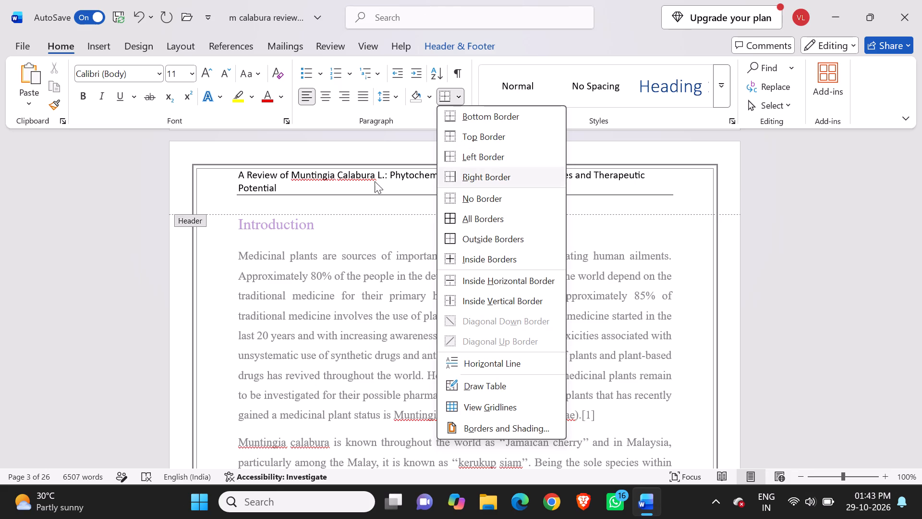
pyautogui.click(367, 181)
pyautogui.click(367, 194)
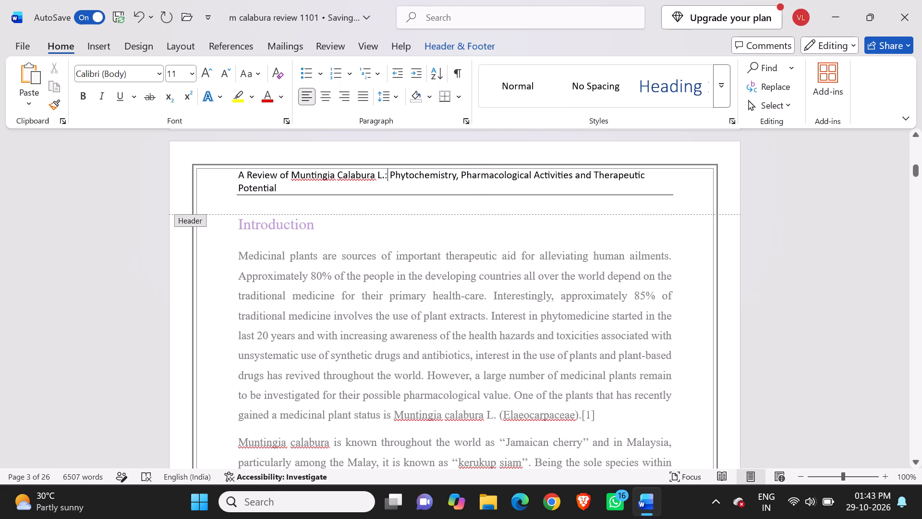
pyautogui.click(457, 94)
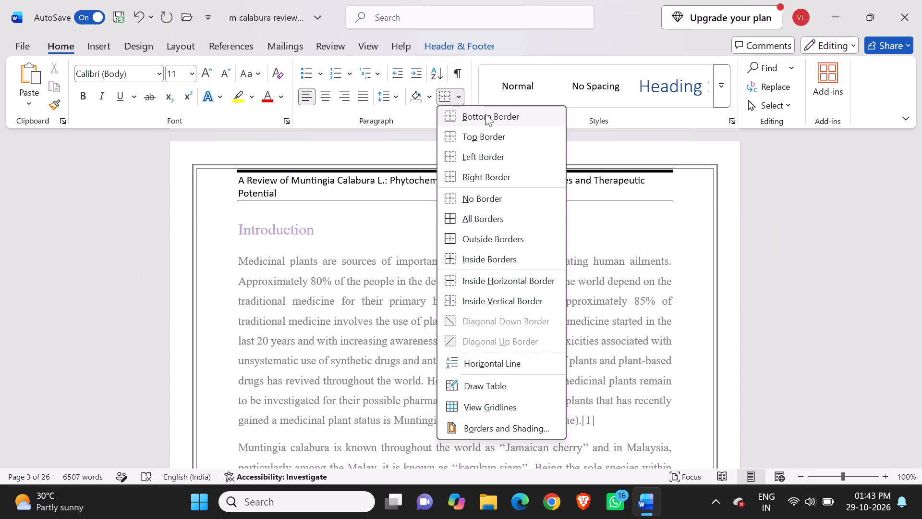
pyautogui.click(485, 114)
pyautogui.click(489, 208)
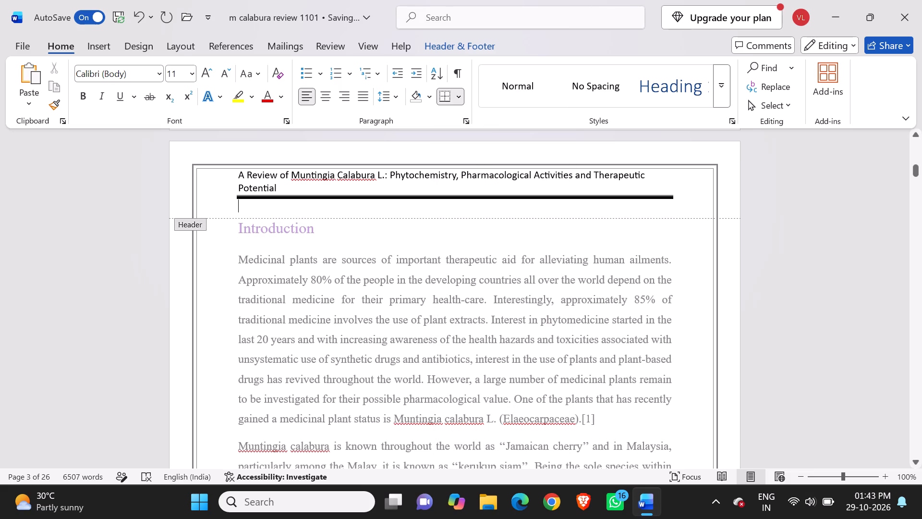
# Examine the revised header and its border on the Introduction and Abstract pages, and the footer on the preceding page.
pyautogui.scroll(4, 473, 197)
pyautogui.scroll(-5, 473, 198)
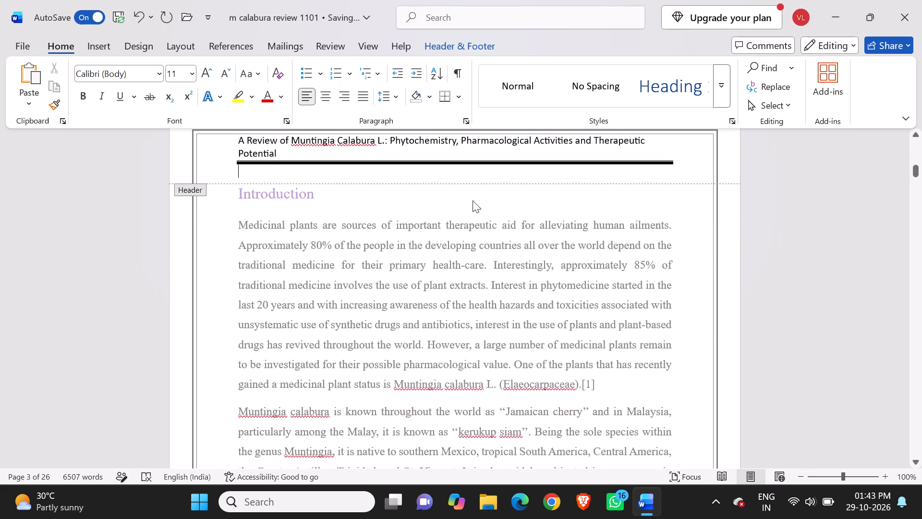
pyautogui.scroll(20, 473, 200)
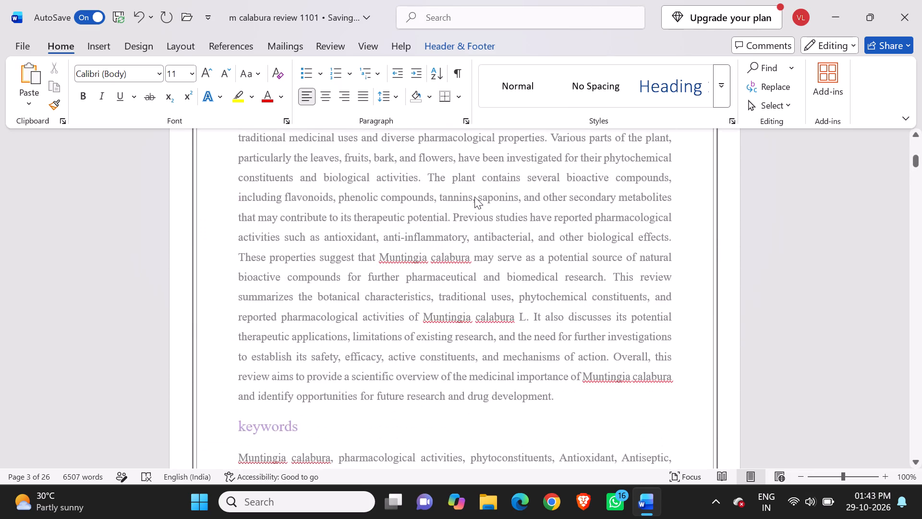
pyautogui.scroll(7, 474, 197)
pyautogui.scroll(-8, 474, 197)
pyautogui.scroll(7, 476, 193)
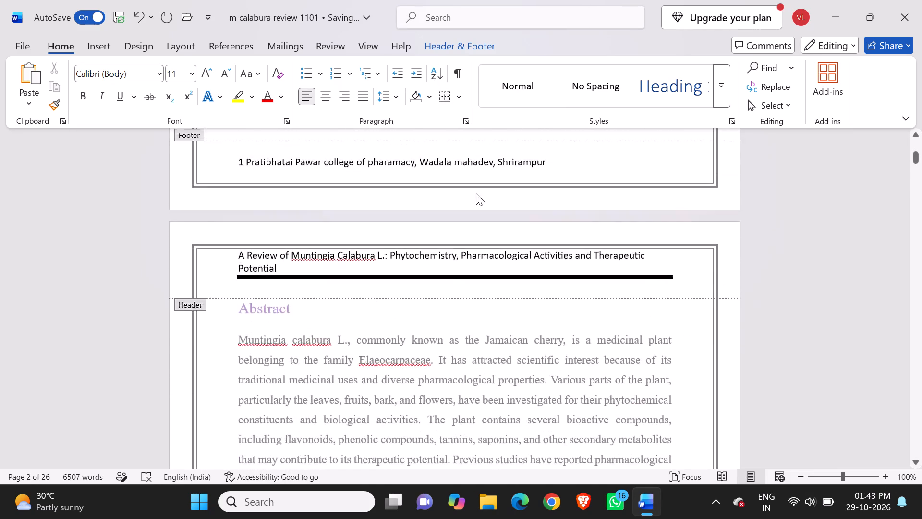
pyautogui.scroll(6, 476, 193)
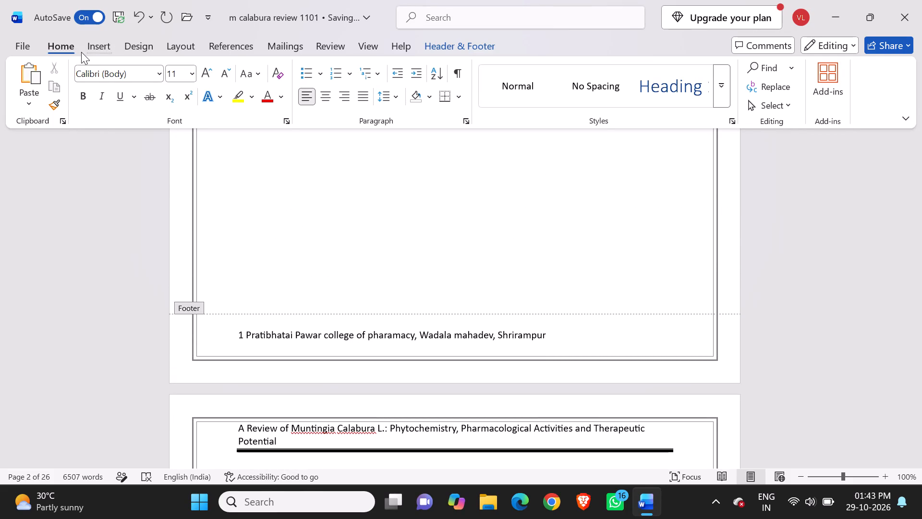
# Open the existing page footer for editing.
pyautogui.click(100, 48)
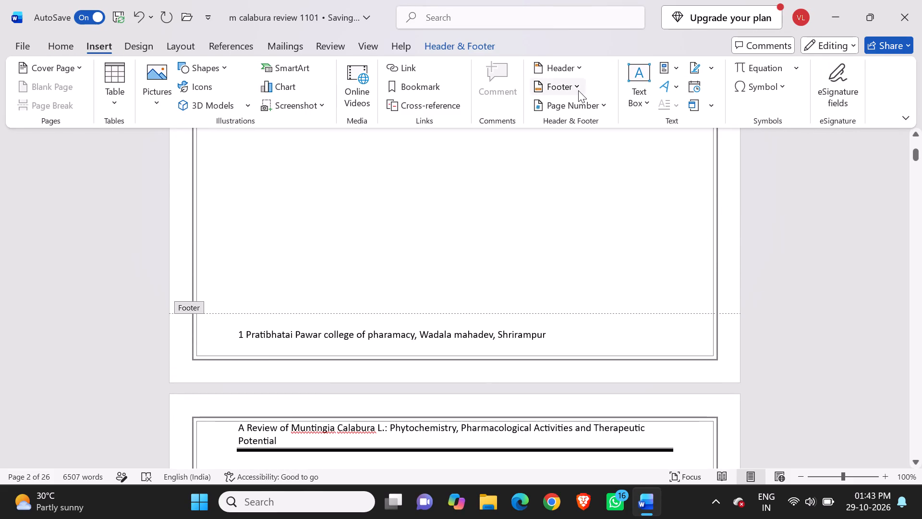
pyautogui.click(578, 90)
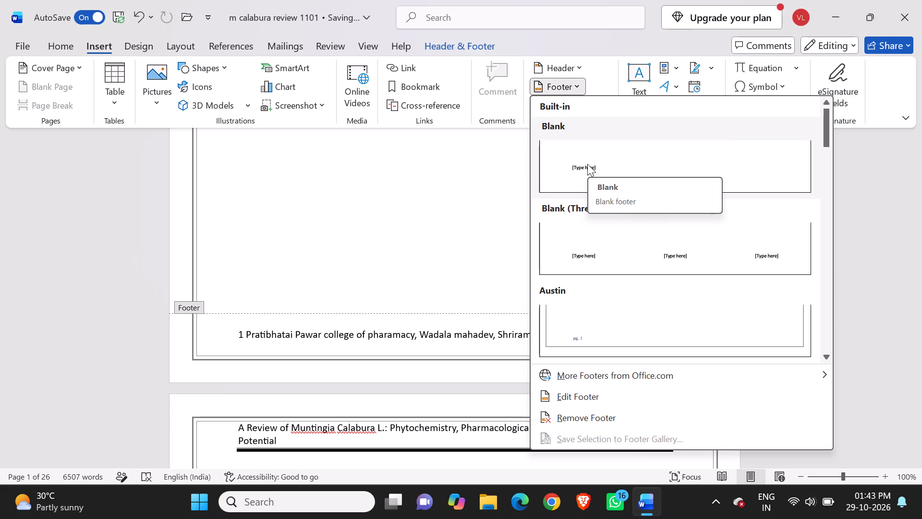
pyautogui.click(602, 393)
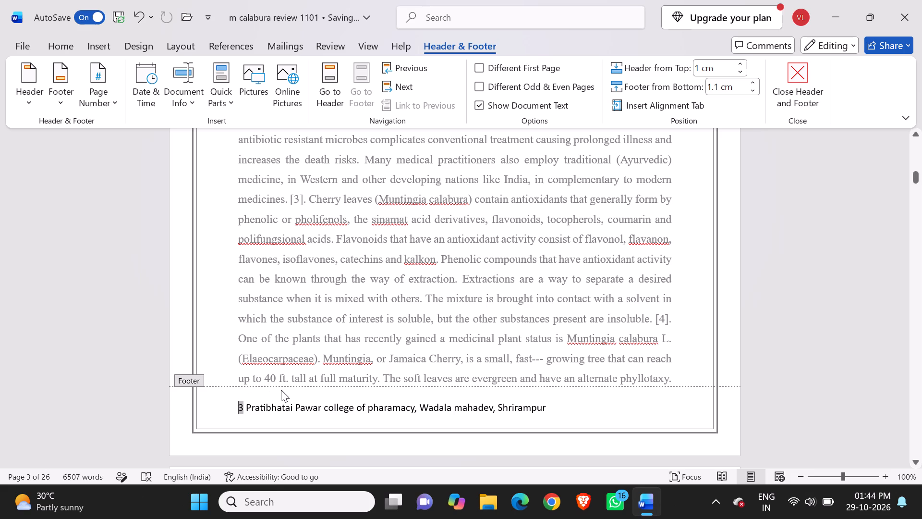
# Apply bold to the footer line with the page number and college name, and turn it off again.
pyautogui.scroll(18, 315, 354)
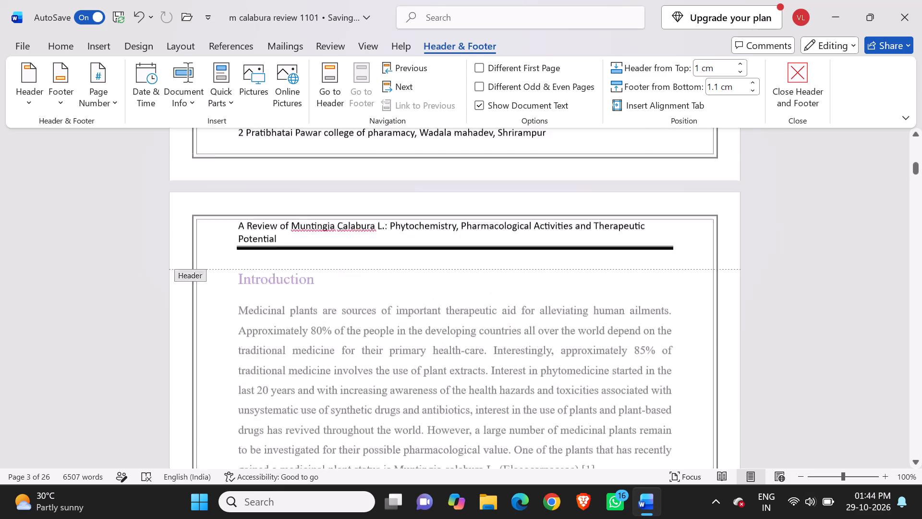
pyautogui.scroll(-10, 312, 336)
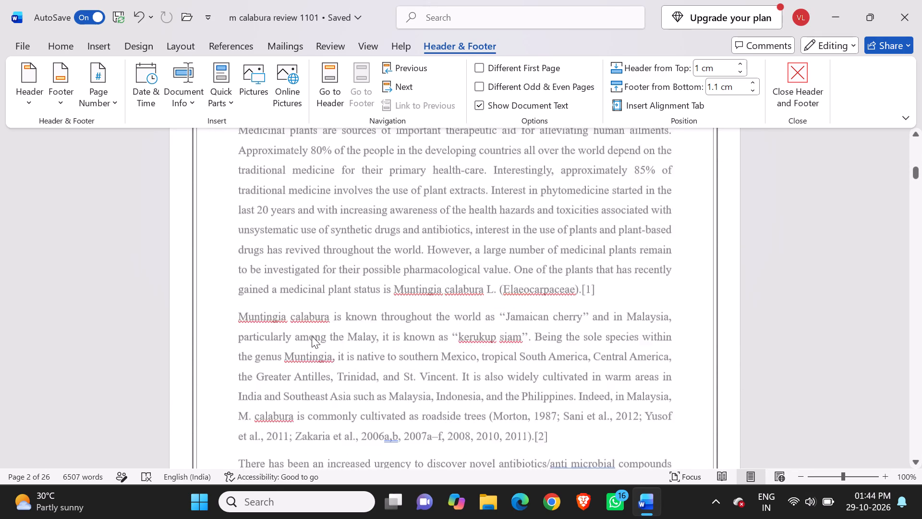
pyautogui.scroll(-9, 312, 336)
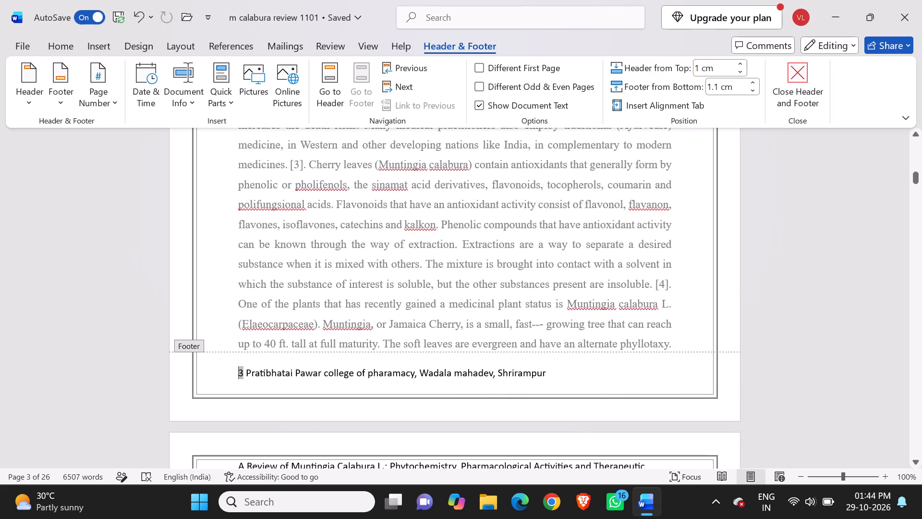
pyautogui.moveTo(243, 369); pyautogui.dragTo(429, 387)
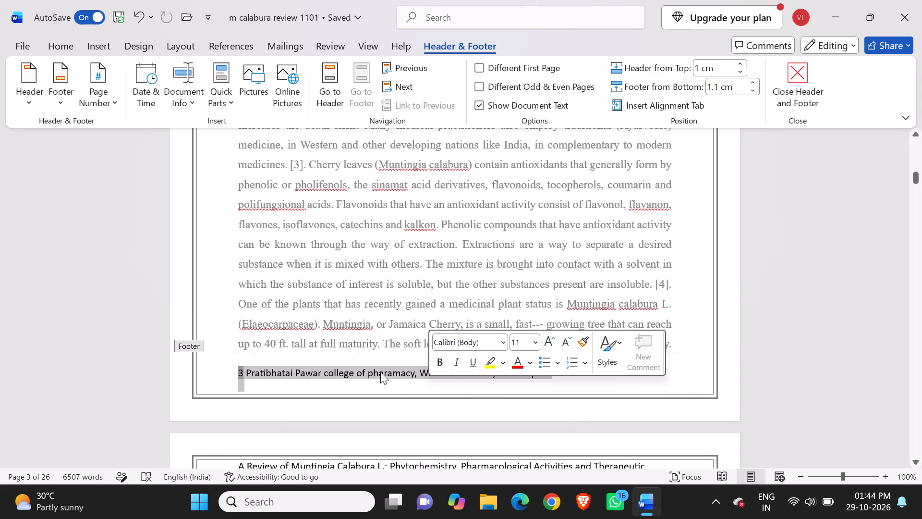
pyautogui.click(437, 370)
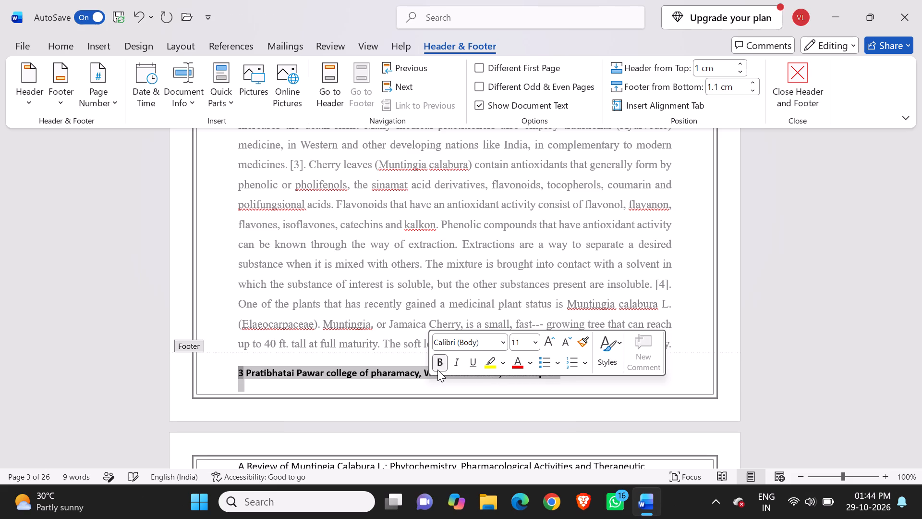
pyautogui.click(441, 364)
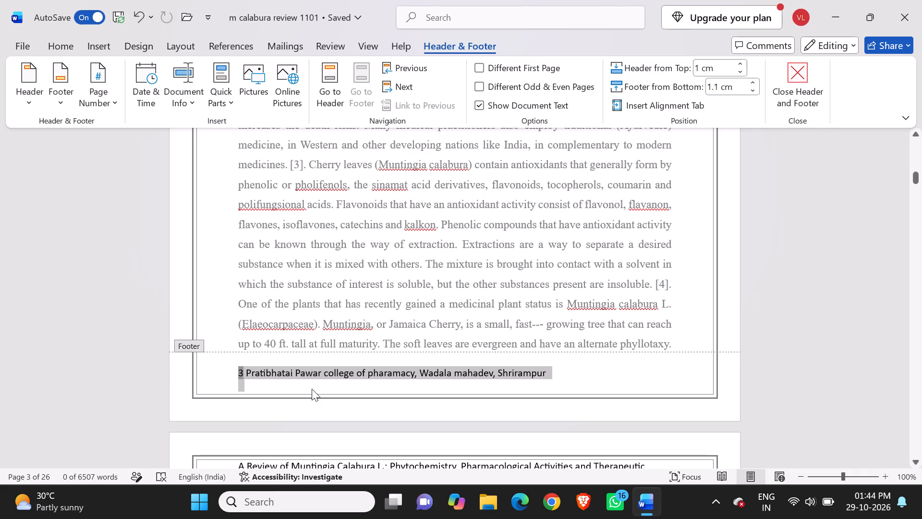
# Replace the footer holding the page number and college name with the built-in Blank footer.
pyautogui.scroll(12, 319, 375)
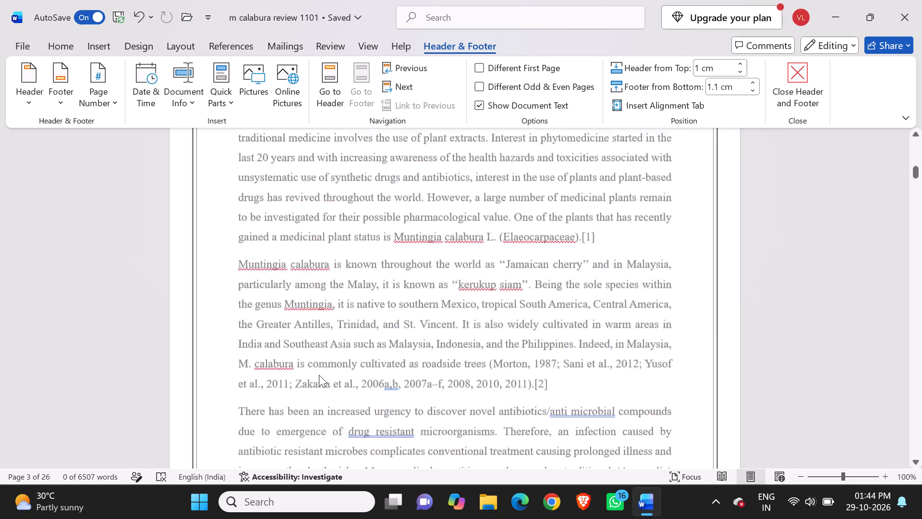
pyautogui.scroll(7, 319, 375)
pyautogui.scroll(-14, 319, 375)
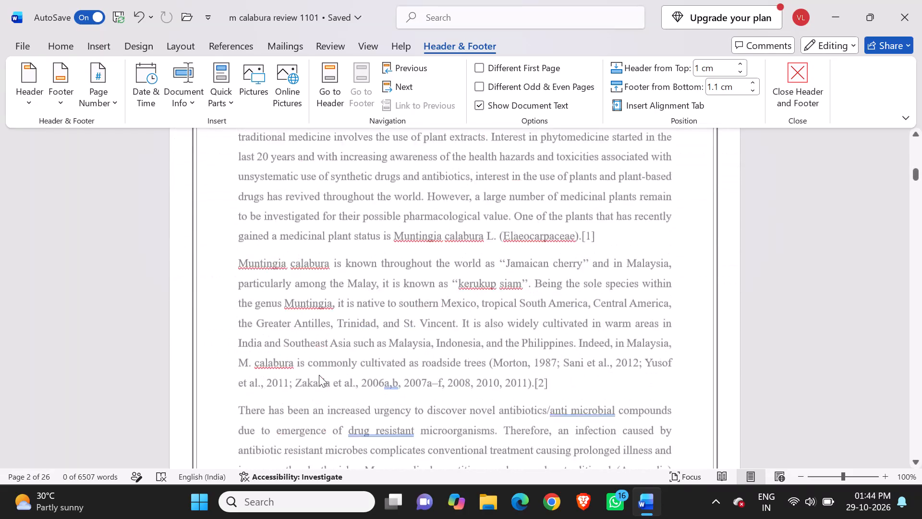
pyautogui.scroll(-4, 319, 375)
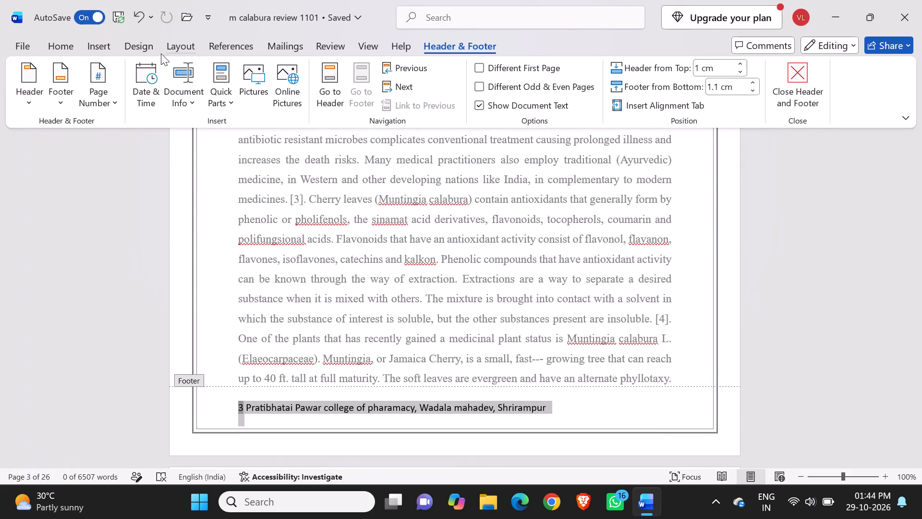
pyautogui.click(107, 50)
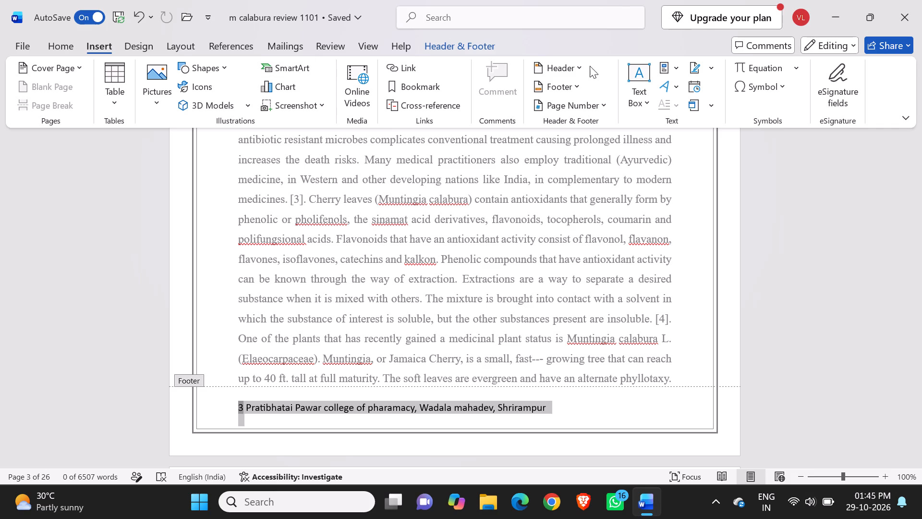
pyautogui.click(571, 92)
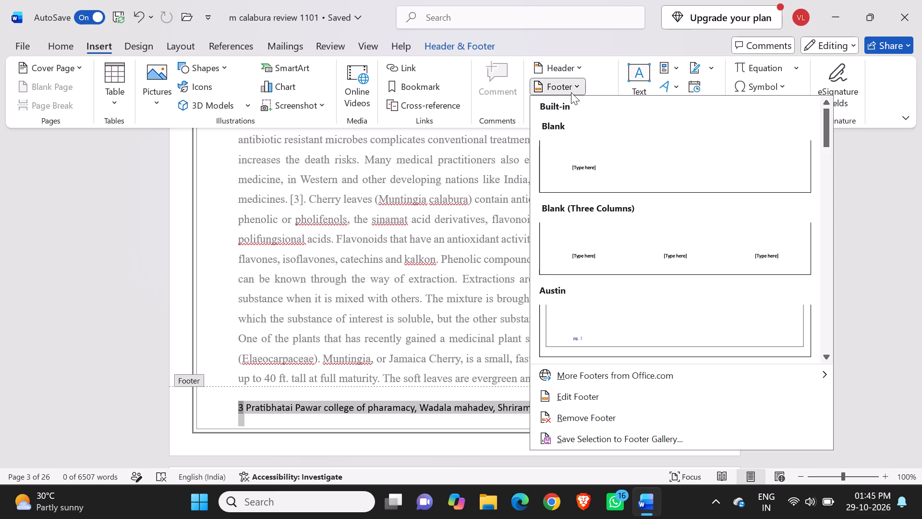
pyautogui.click(598, 170)
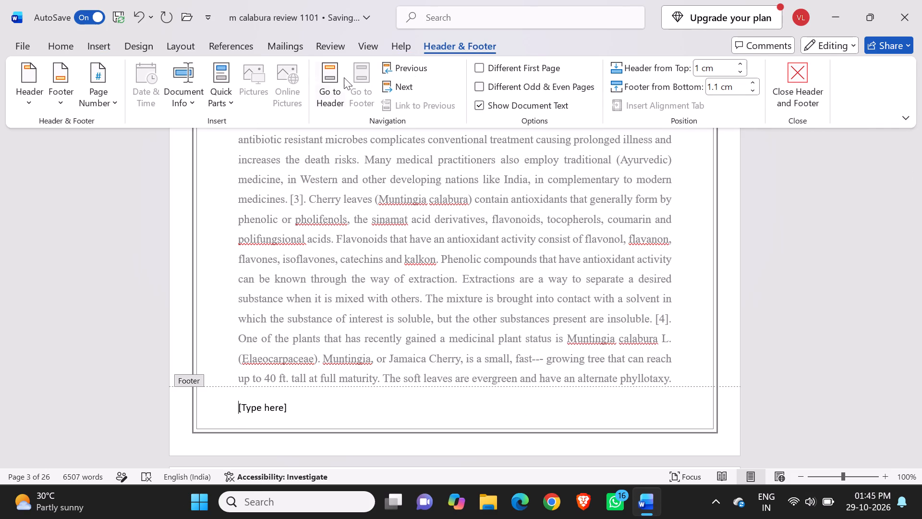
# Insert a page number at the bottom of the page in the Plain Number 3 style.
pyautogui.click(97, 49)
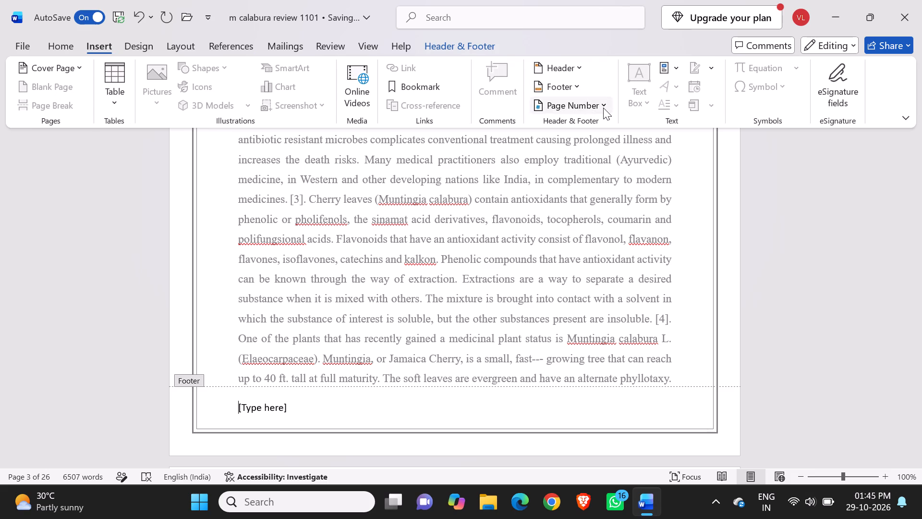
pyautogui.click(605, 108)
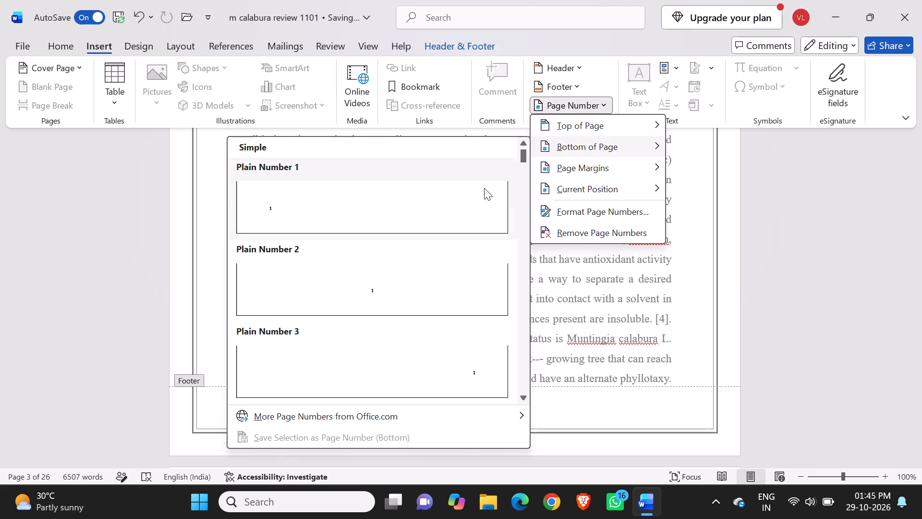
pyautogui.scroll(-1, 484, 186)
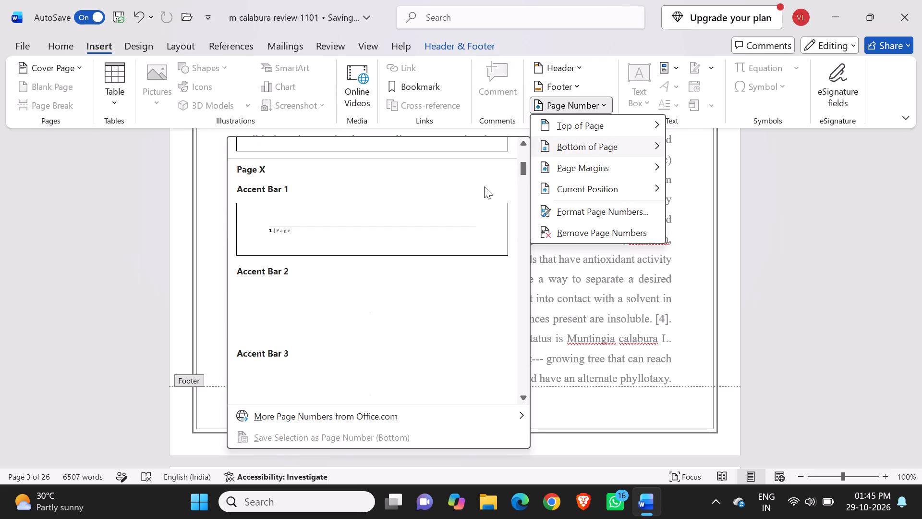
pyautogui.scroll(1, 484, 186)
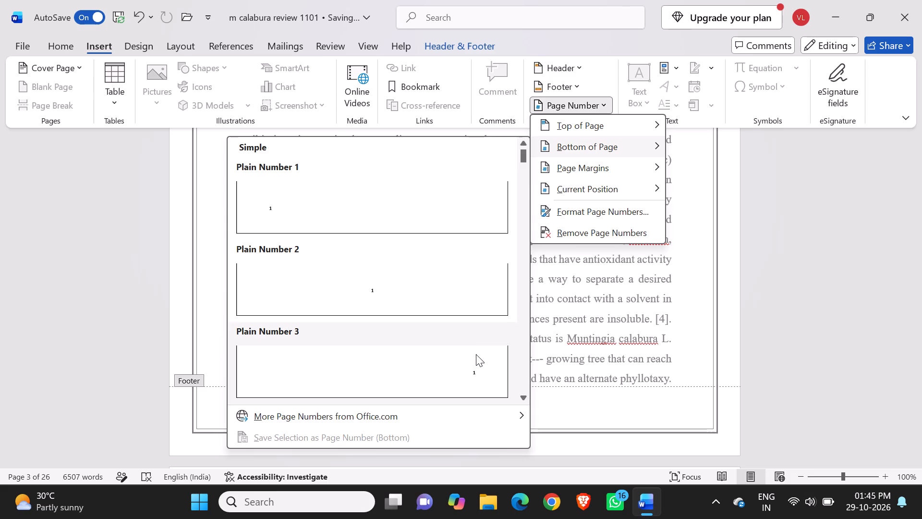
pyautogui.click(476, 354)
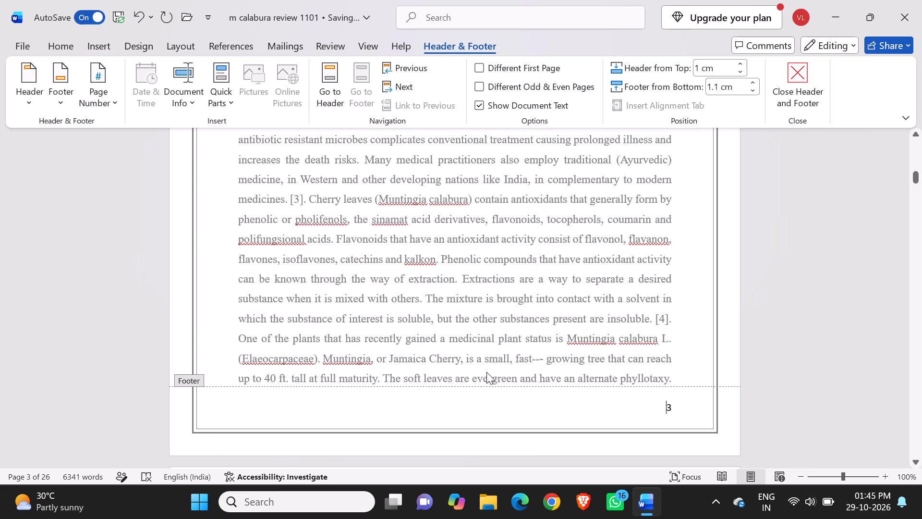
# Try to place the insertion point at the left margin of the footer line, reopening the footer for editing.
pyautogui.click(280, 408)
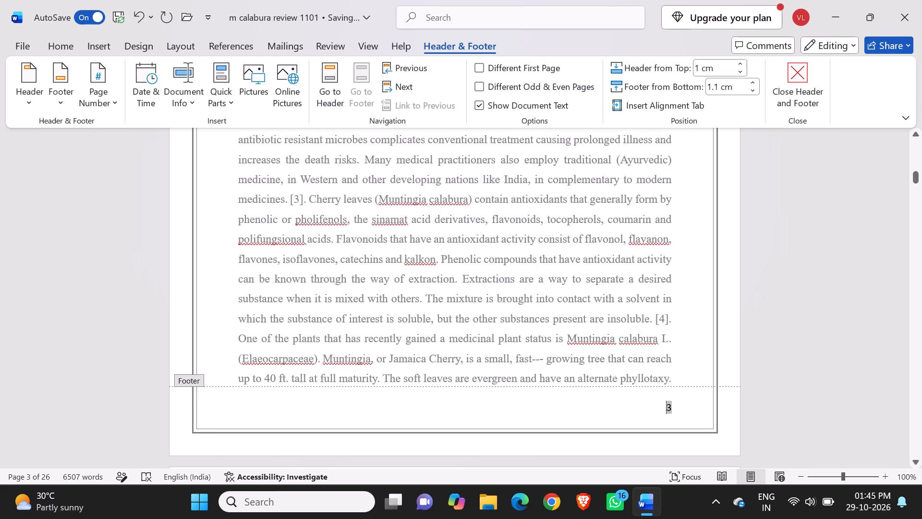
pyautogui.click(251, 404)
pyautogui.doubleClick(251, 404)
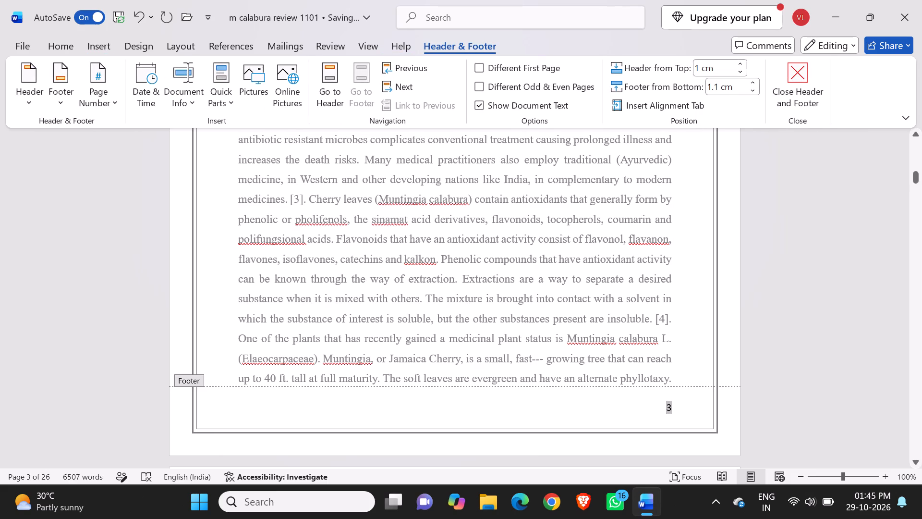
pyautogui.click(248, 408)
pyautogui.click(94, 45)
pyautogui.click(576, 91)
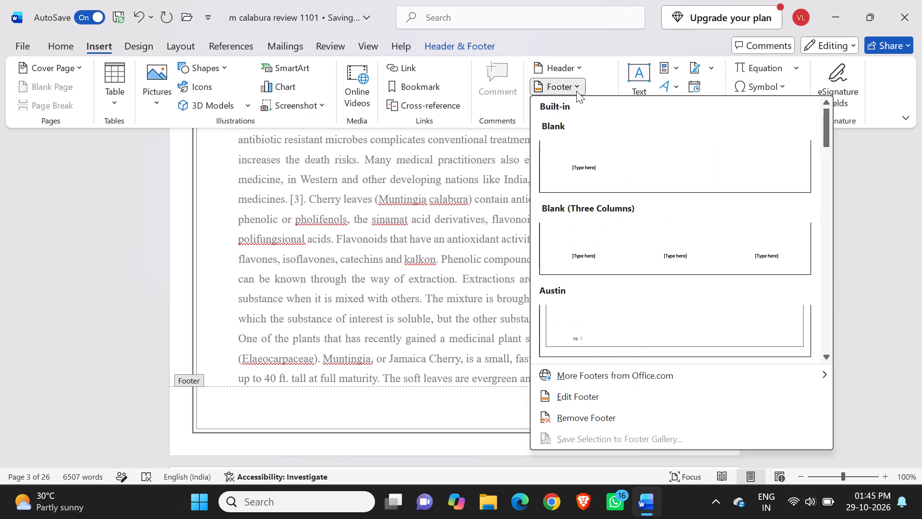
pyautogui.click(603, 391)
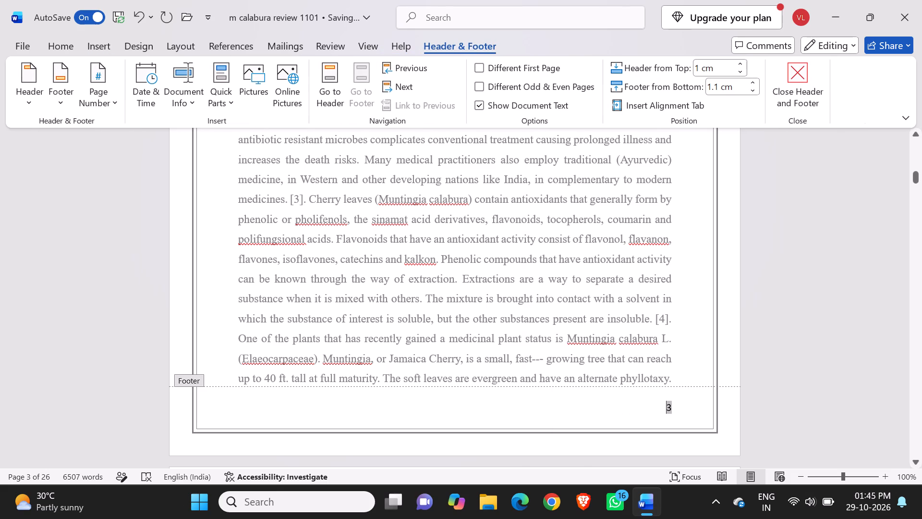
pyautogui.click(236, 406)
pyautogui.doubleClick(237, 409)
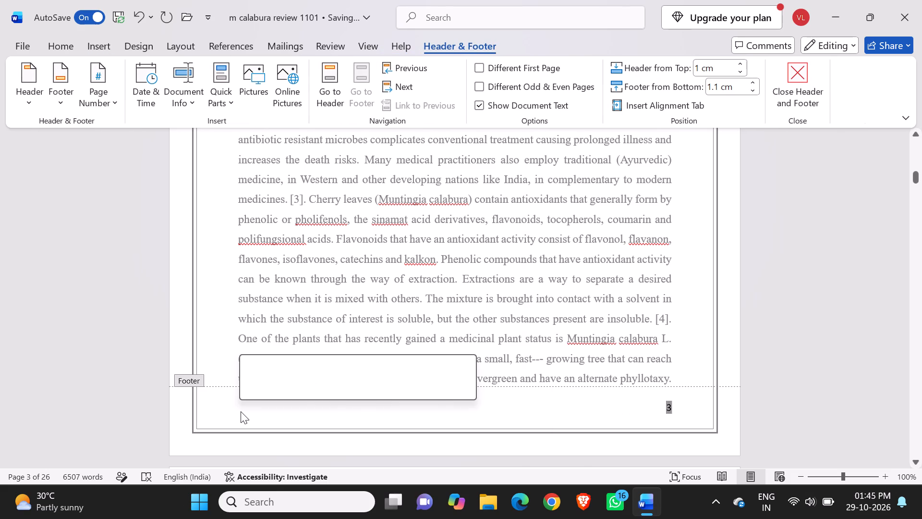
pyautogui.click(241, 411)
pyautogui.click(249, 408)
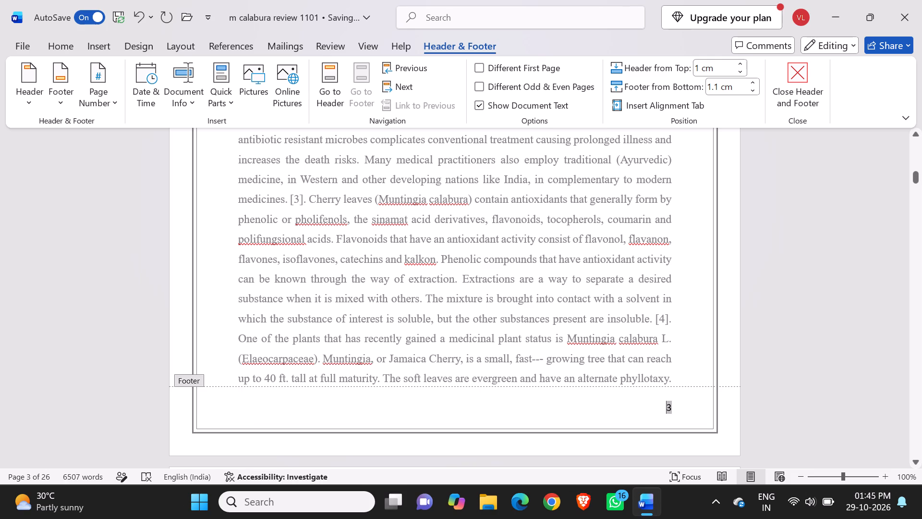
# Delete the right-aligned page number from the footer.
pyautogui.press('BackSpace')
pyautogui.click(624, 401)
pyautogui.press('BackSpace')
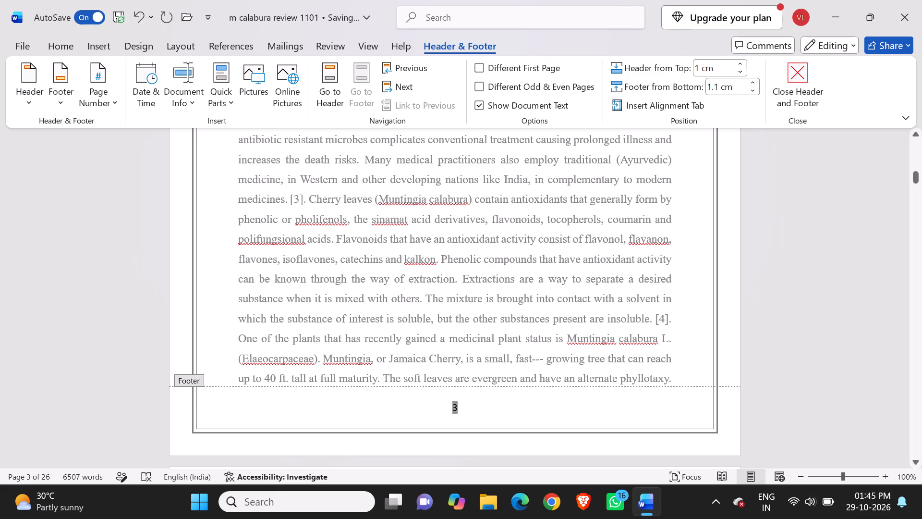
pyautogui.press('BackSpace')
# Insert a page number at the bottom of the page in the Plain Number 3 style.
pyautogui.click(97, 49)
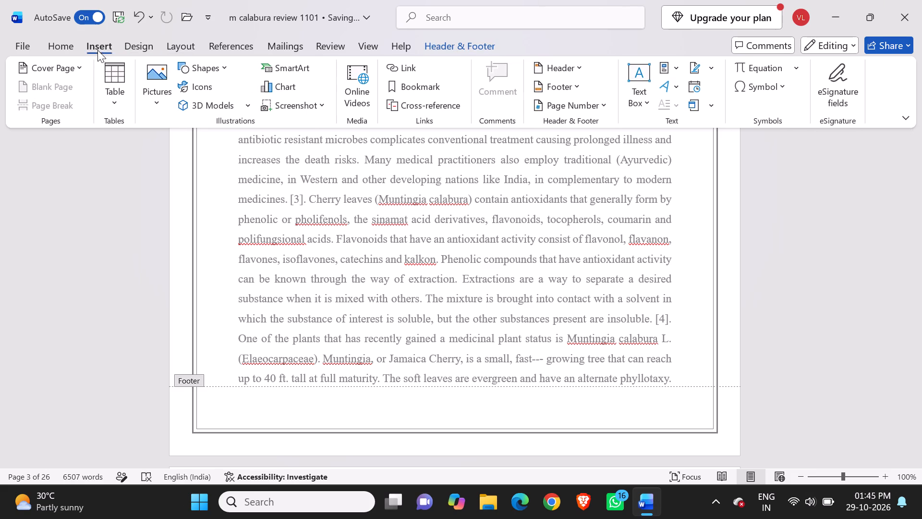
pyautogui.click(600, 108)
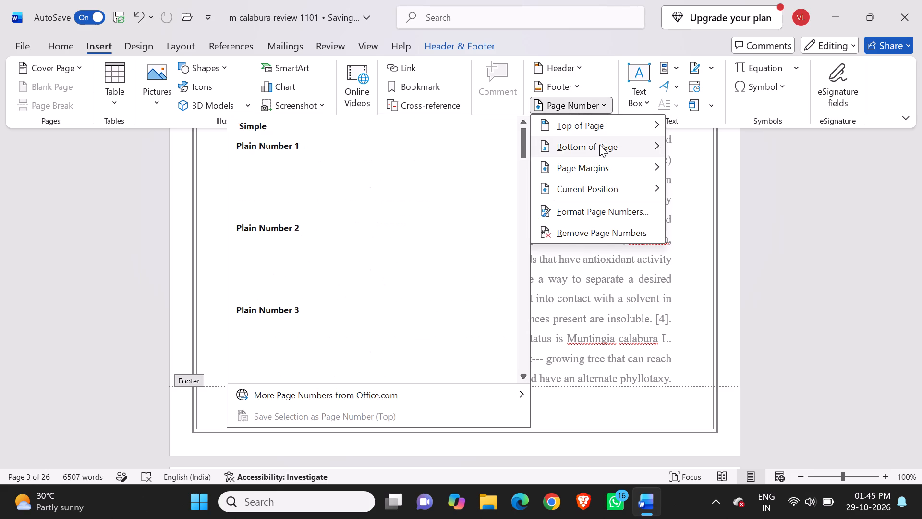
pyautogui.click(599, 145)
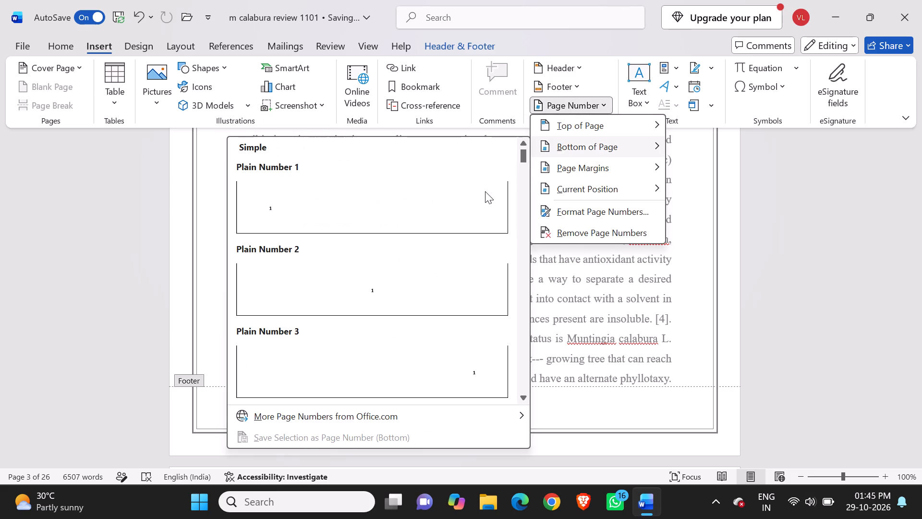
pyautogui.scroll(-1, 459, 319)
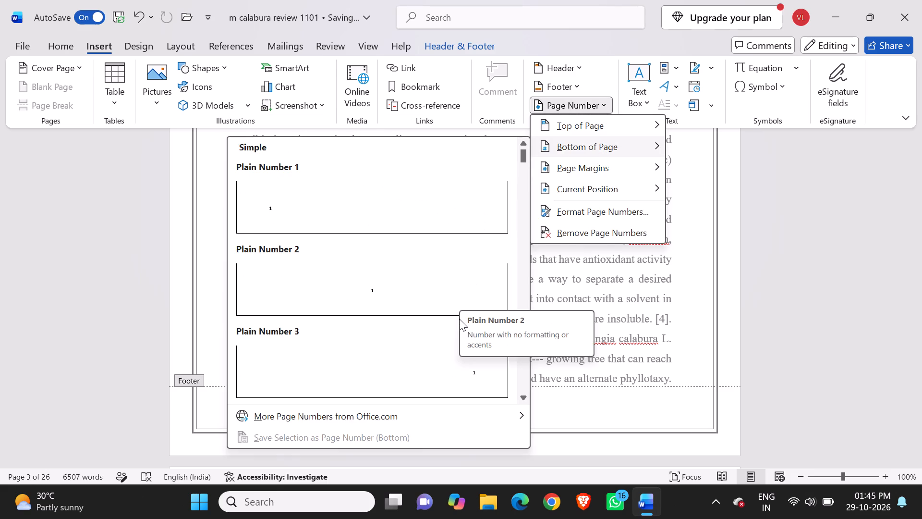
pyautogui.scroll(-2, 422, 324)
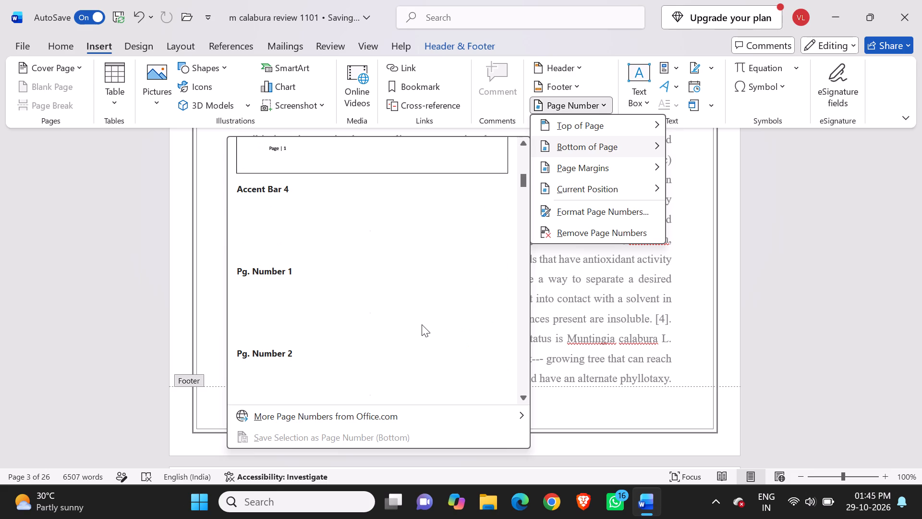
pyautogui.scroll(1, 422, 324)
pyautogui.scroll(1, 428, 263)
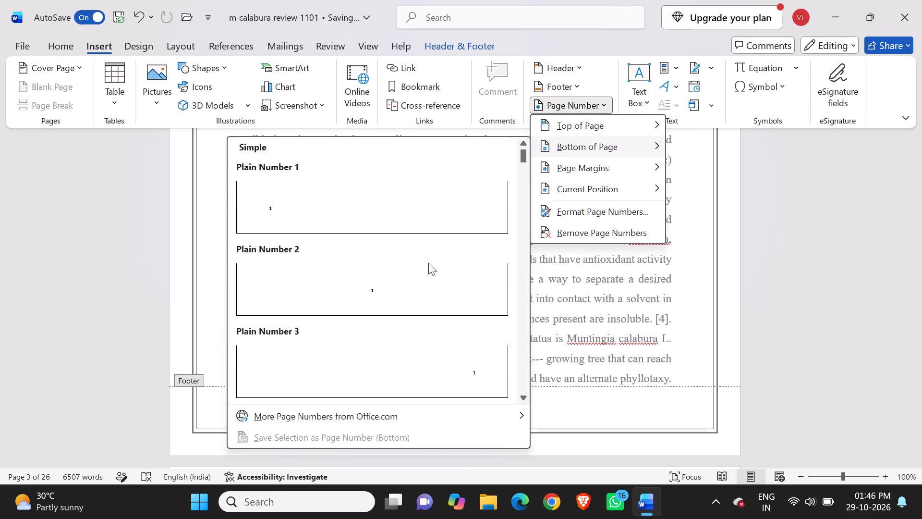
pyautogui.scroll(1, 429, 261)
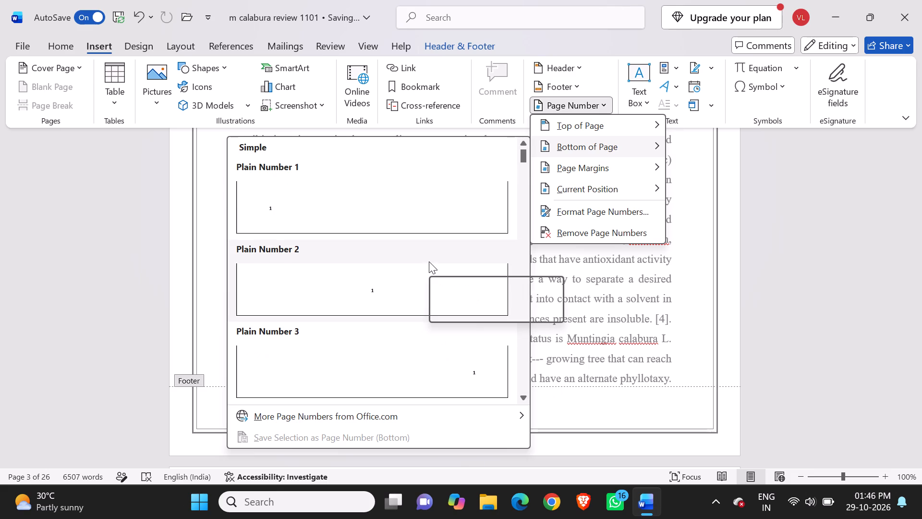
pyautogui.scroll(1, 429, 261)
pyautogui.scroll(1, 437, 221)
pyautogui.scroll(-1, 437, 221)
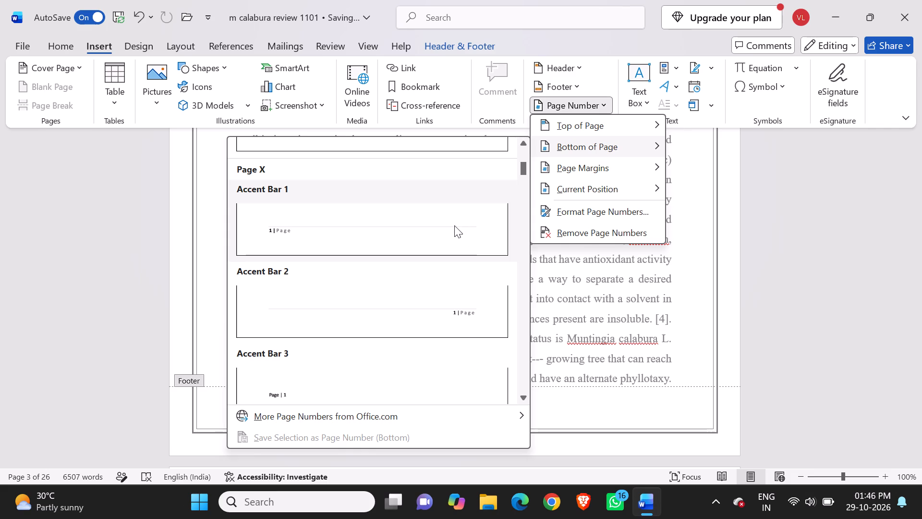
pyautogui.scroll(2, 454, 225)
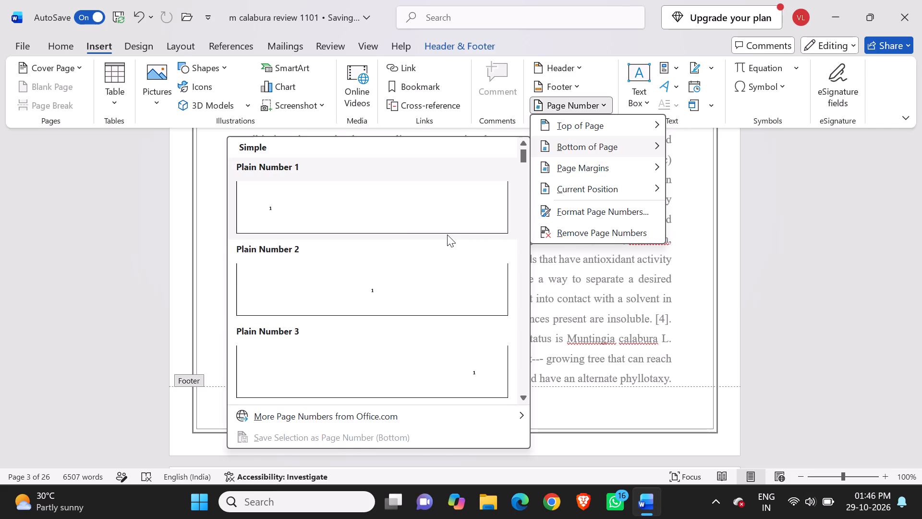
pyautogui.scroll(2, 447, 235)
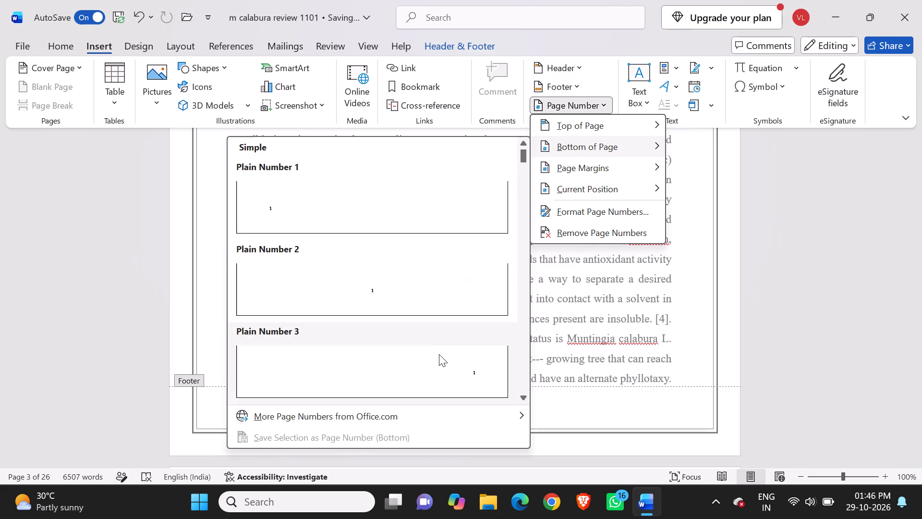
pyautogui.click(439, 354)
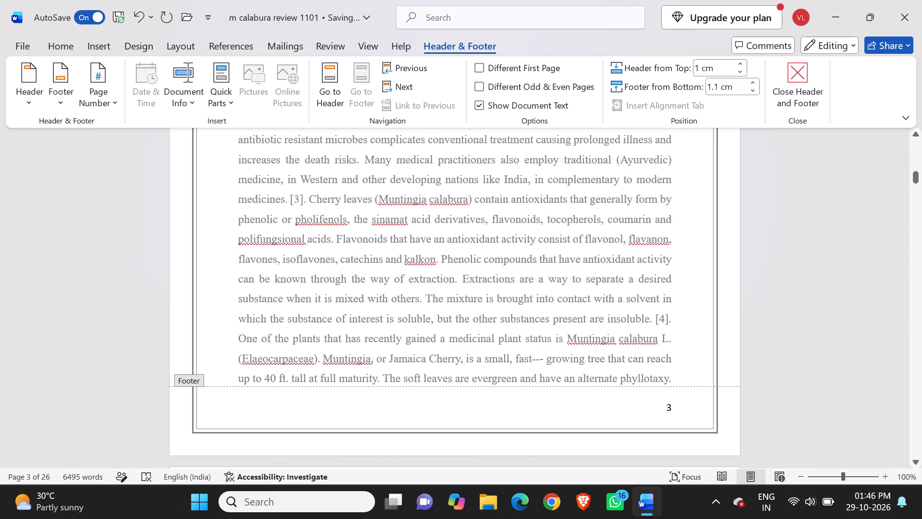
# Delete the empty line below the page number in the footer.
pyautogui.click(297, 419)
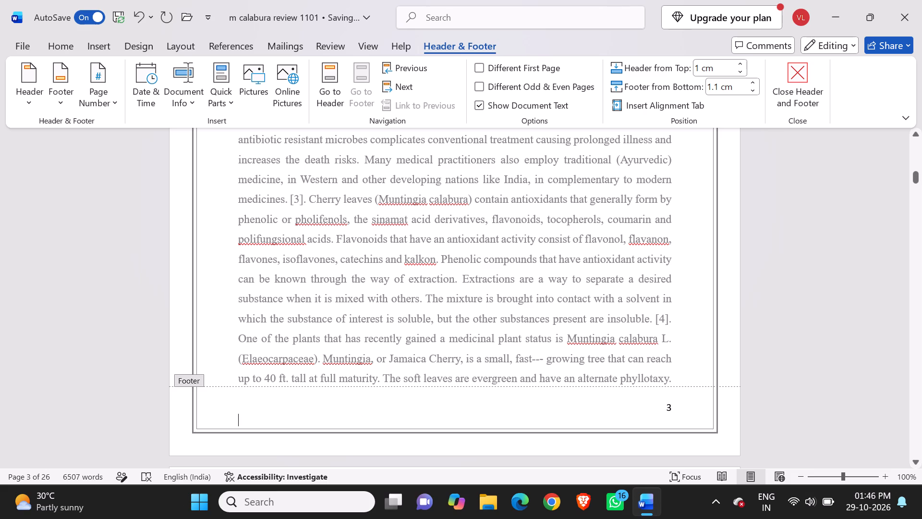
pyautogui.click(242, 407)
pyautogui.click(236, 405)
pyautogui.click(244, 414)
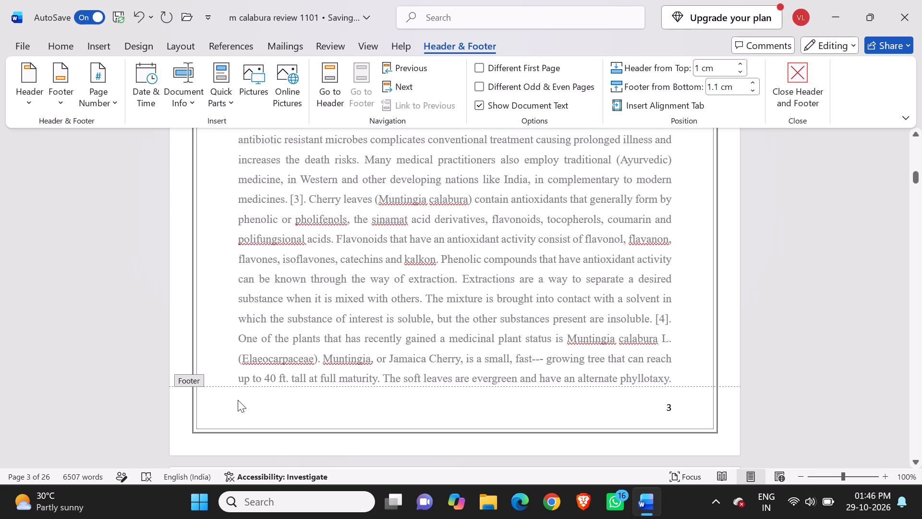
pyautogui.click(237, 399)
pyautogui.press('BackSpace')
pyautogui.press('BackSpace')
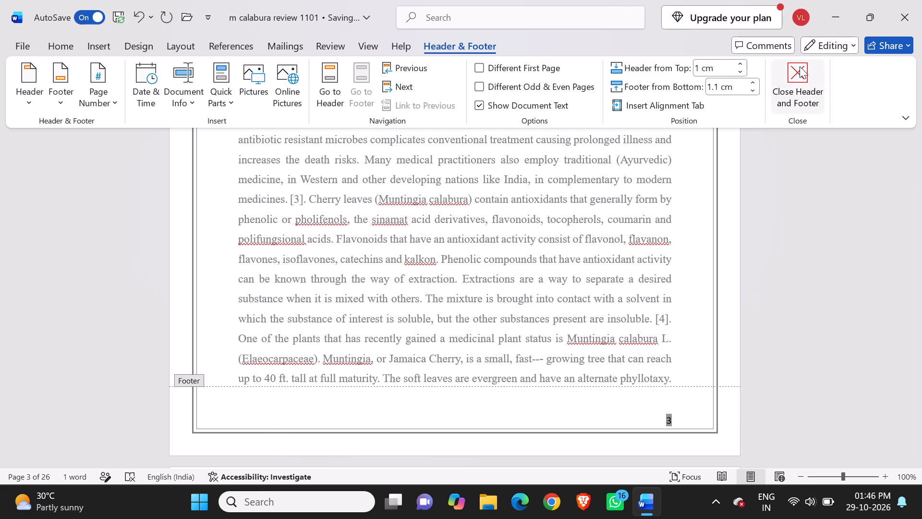
# Set the footer's distance from the bottom of the page to 2 cm.
pyautogui.click(751, 90)
pyautogui.click(751, 90)
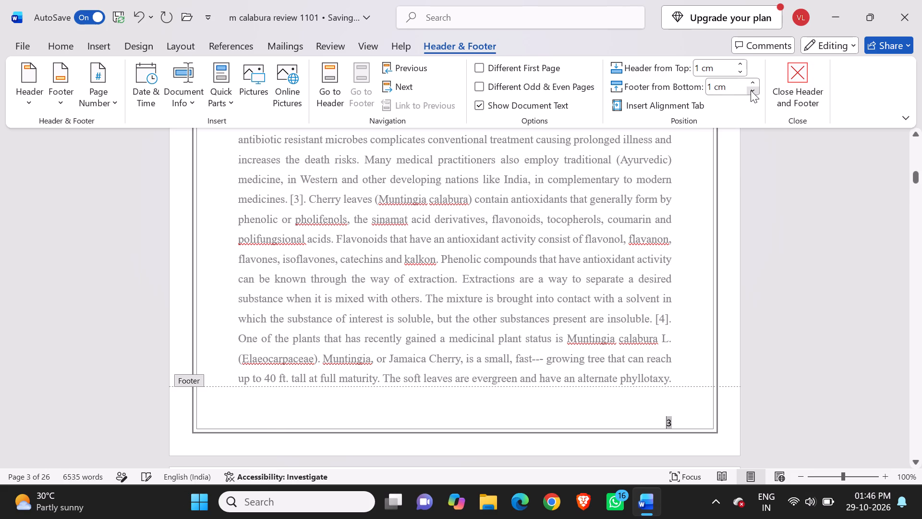
pyautogui.click(751, 83)
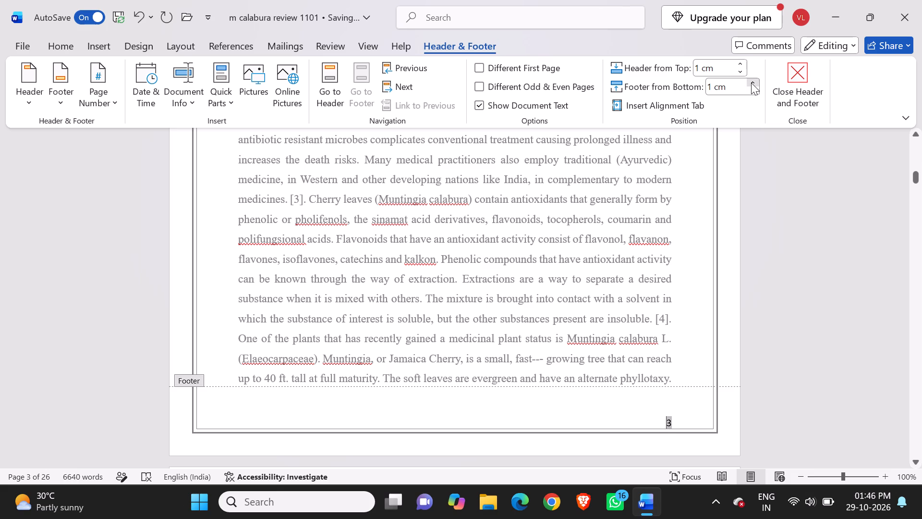
pyautogui.click(751, 83)
pyautogui.tripleClick(751, 83)
pyautogui.tripleClick(751, 83)
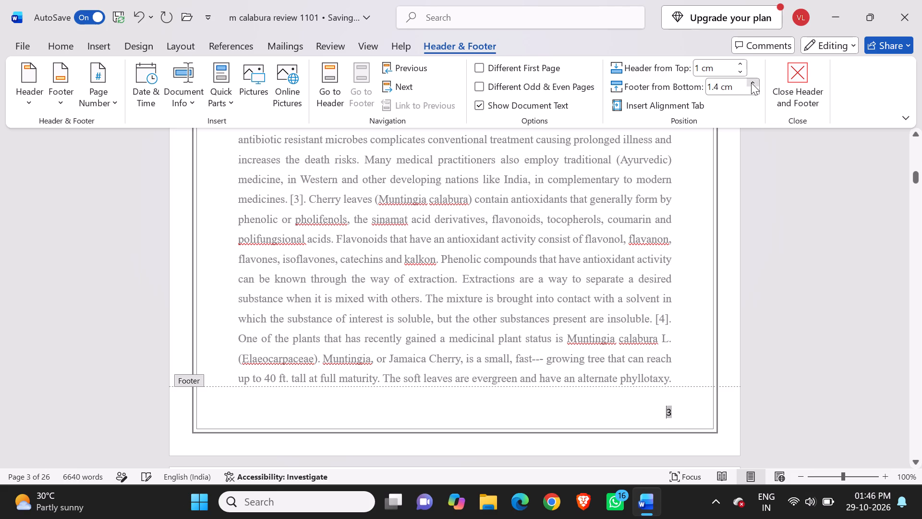
pyautogui.doubleClick(751, 83)
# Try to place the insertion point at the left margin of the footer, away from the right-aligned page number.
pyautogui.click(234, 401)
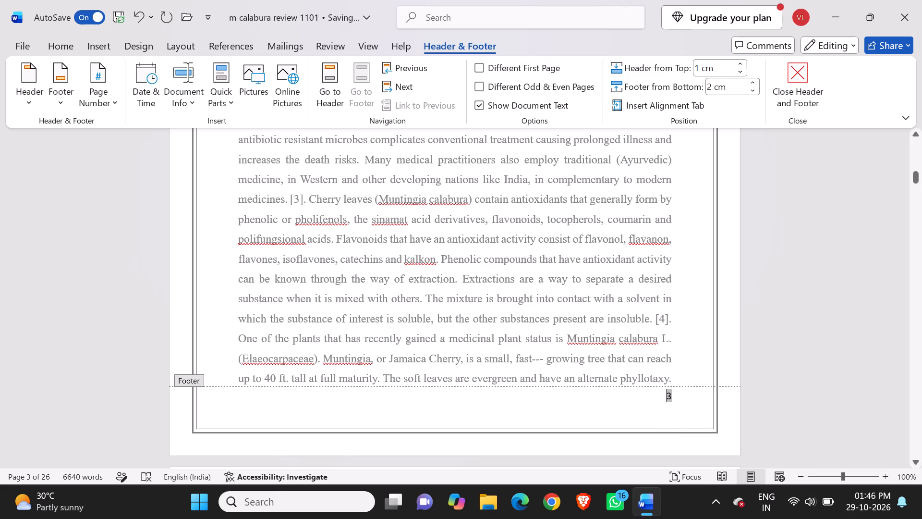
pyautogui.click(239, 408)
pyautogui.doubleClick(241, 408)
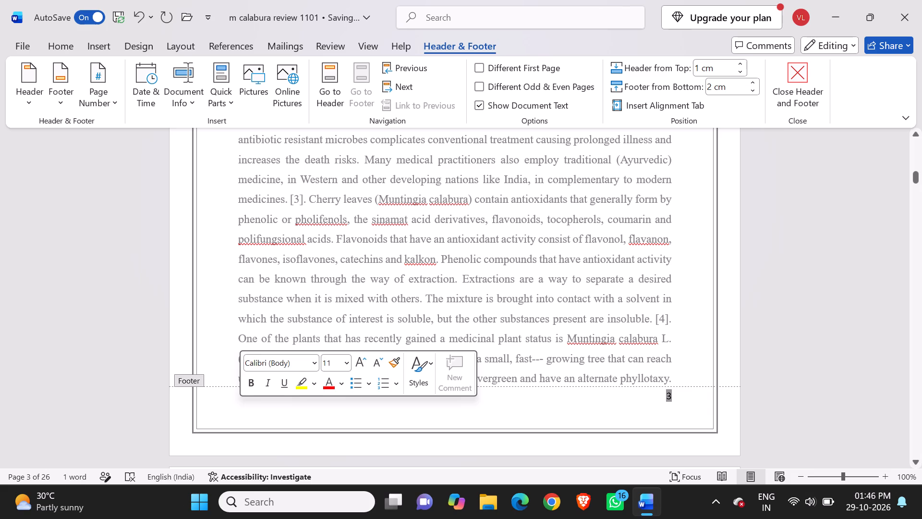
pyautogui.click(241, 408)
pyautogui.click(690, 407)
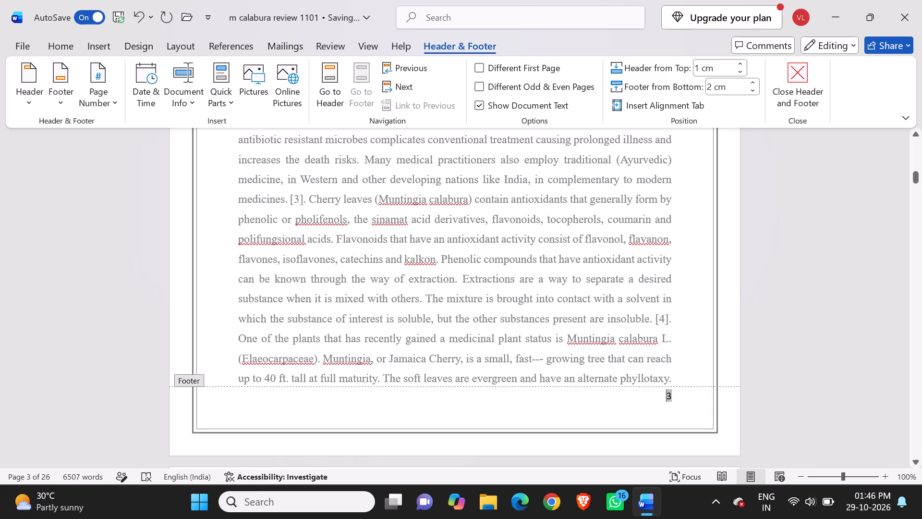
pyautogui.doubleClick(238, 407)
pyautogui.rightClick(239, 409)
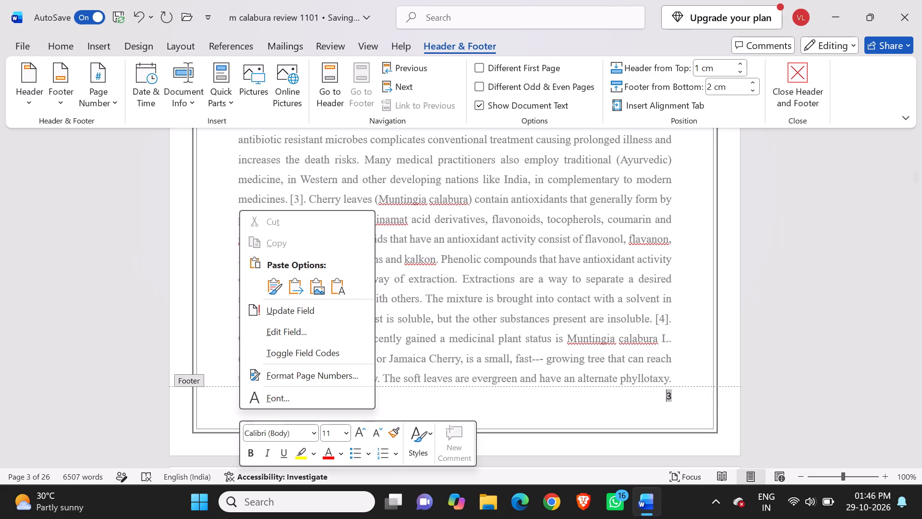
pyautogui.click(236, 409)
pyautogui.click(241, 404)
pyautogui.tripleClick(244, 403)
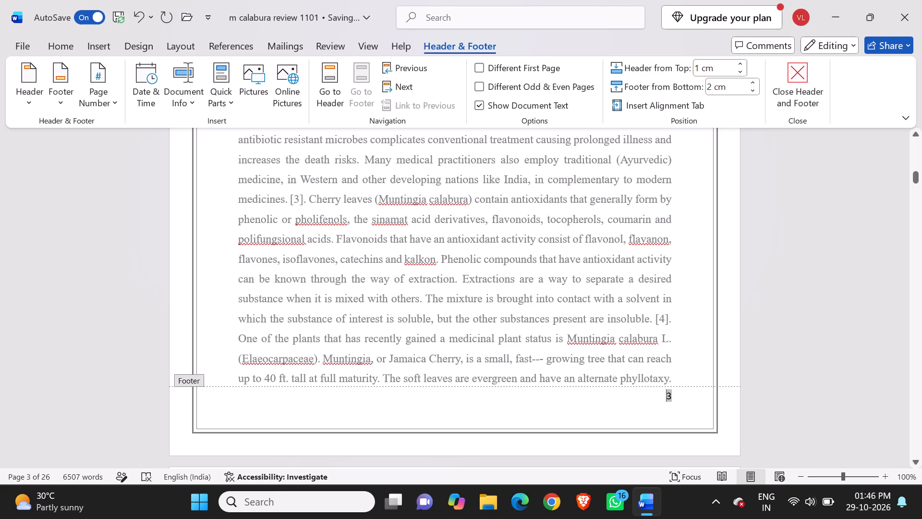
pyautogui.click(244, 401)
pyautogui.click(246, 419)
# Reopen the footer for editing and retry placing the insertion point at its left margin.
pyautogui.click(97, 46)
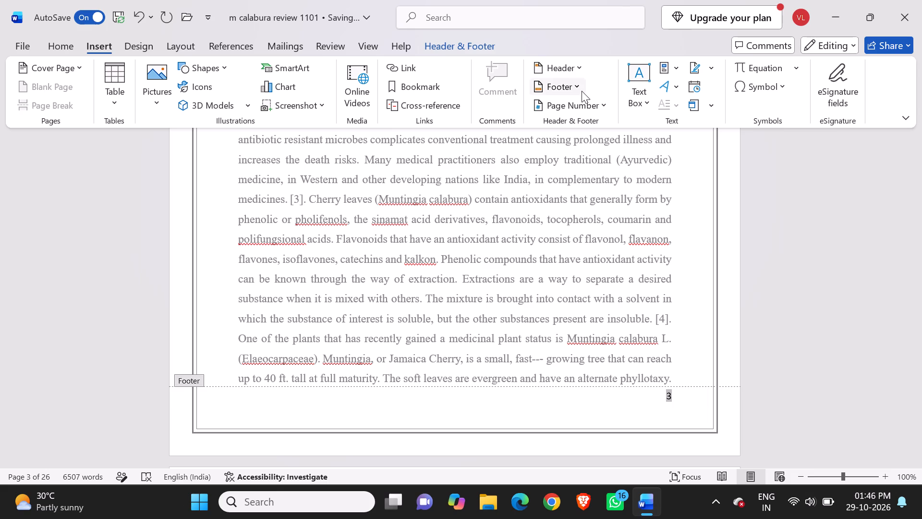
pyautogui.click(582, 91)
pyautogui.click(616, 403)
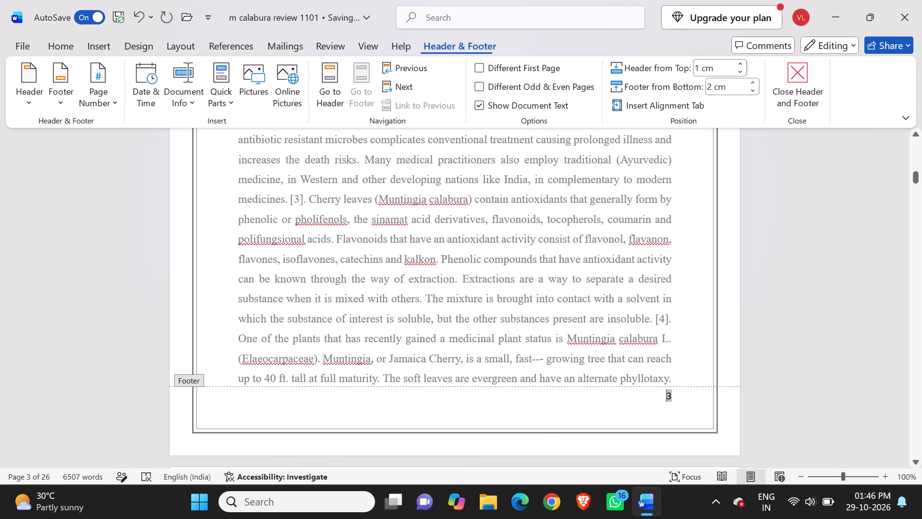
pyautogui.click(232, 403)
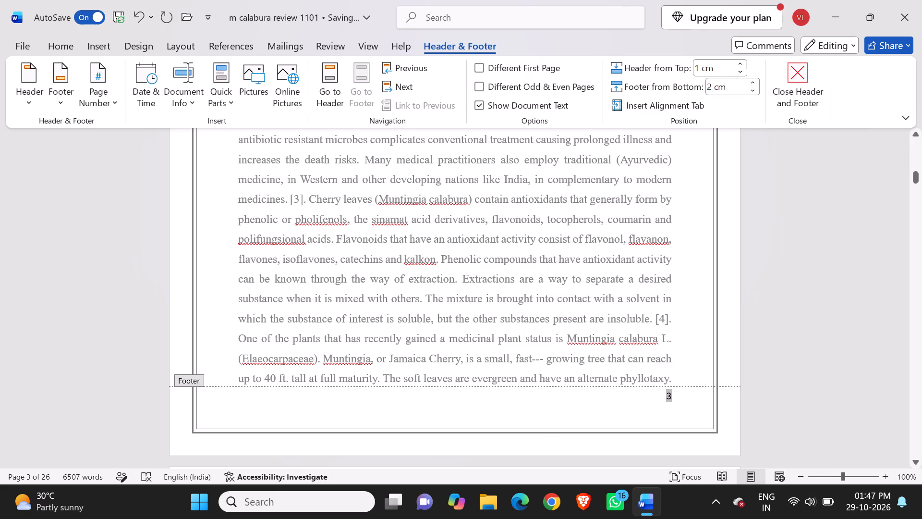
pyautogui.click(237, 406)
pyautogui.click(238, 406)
# Remove the current footer, including its right-aligned page number, from the document.
pyautogui.click(106, 49)
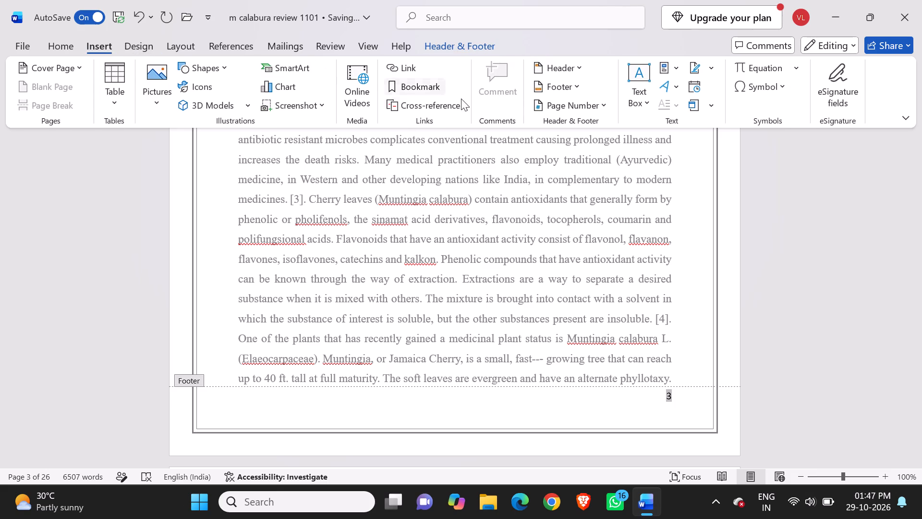
pyautogui.click(576, 86)
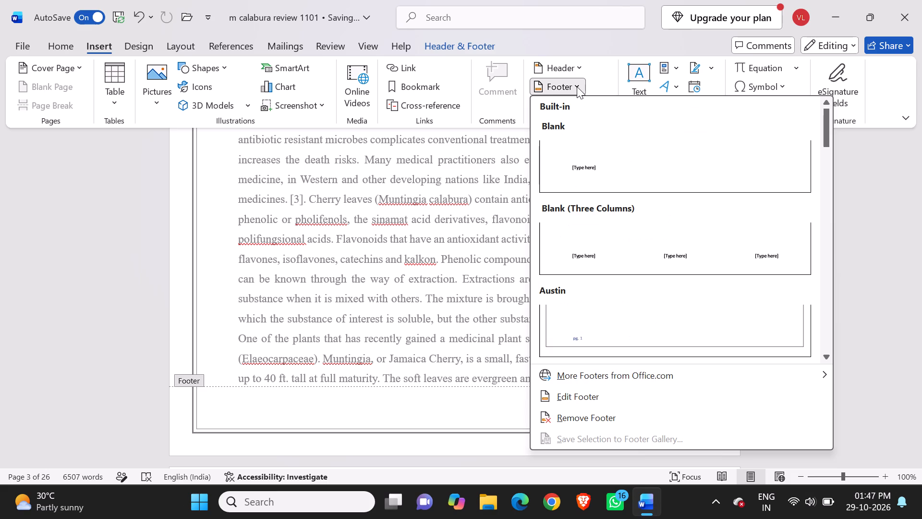
pyautogui.click(585, 420)
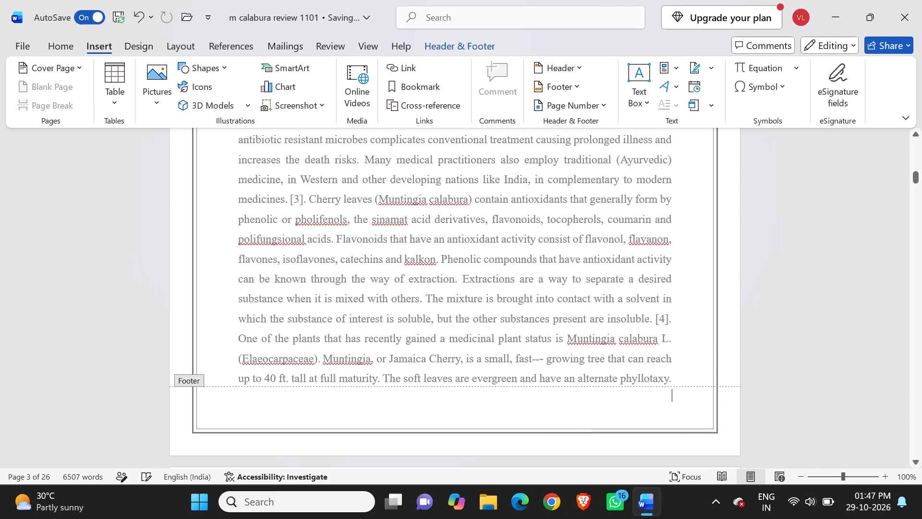
pyautogui.click(246, 406)
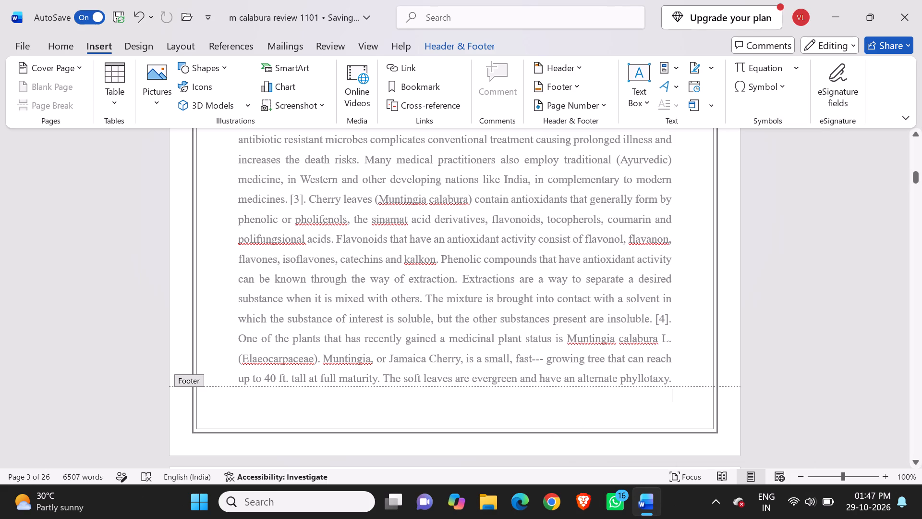
# Insert a page number at the bottom of the page using the right-aligned Plain Number 3 style.
pyautogui.click(250, 405)
pyautogui.click(602, 111)
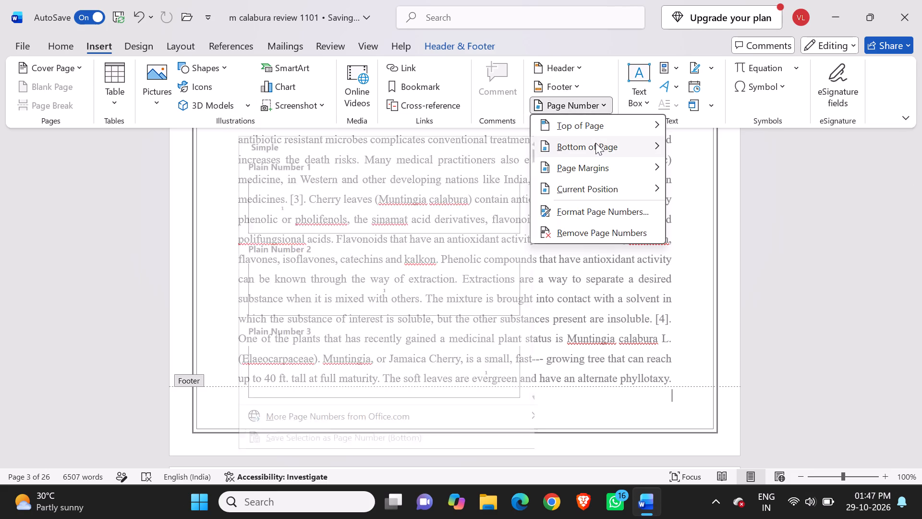
pyautogui.moveTo(595, 143); pyautogui.dragTo(595, 149)
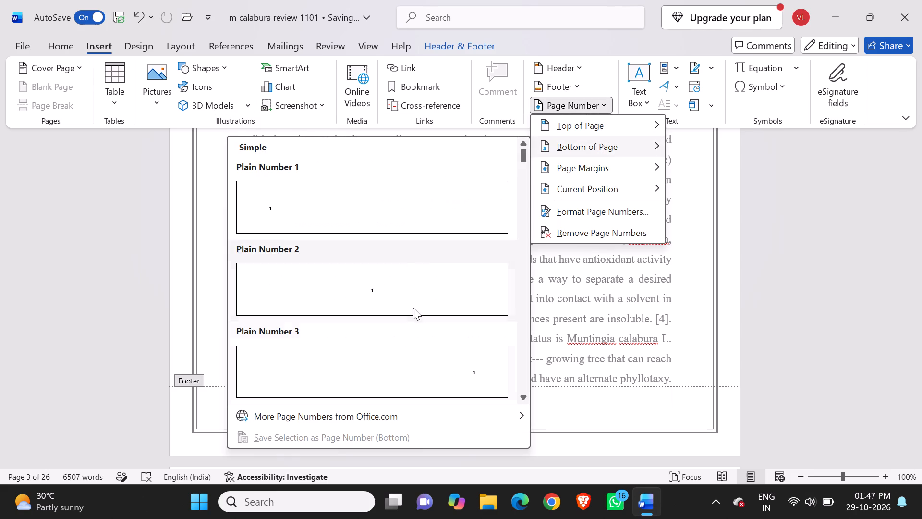
pyautogui.scroll(-1, 421, 356)
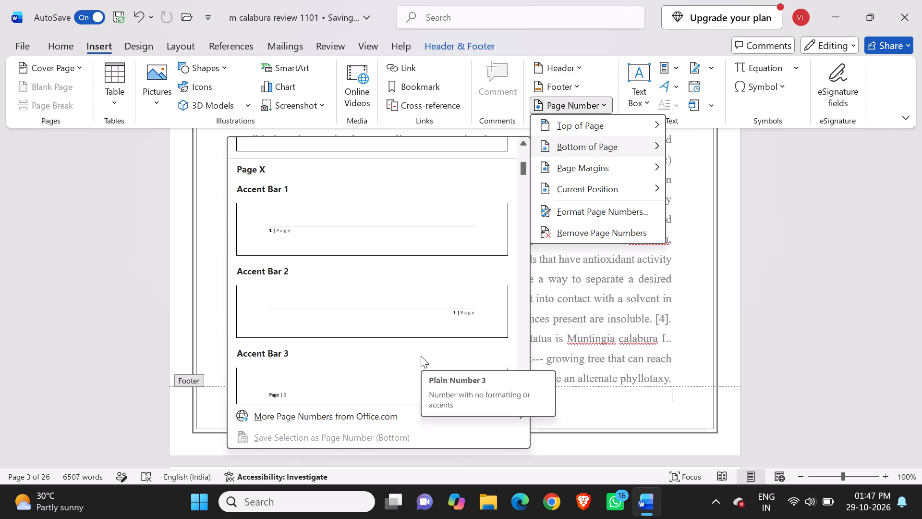
pyautogui.scroll(1, 440, 291)
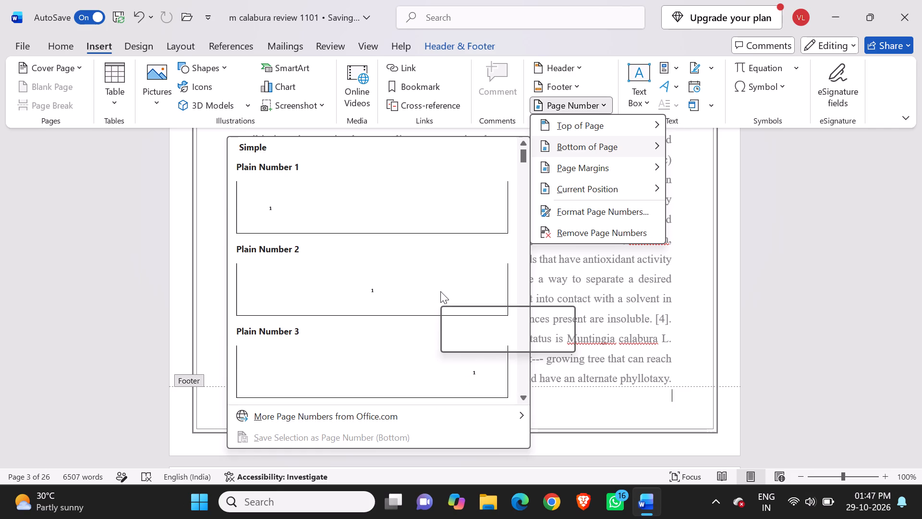
pyautogui.click(366, 343)
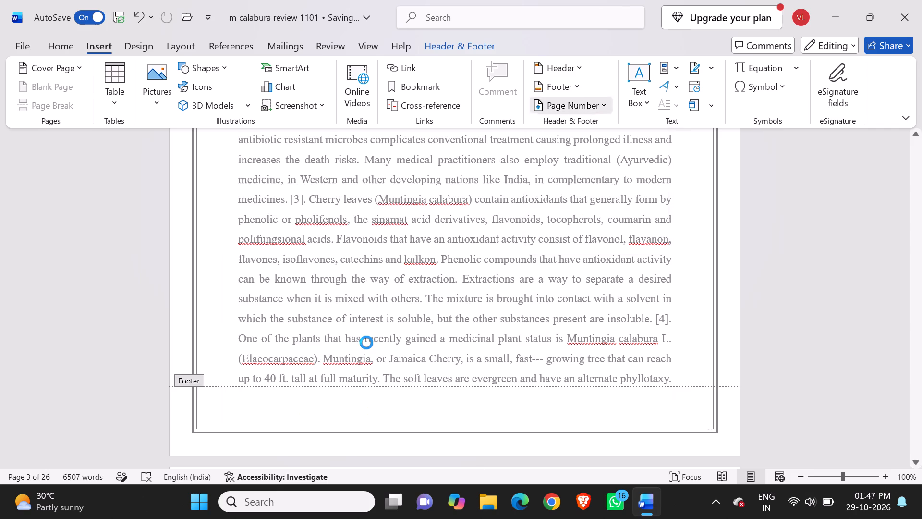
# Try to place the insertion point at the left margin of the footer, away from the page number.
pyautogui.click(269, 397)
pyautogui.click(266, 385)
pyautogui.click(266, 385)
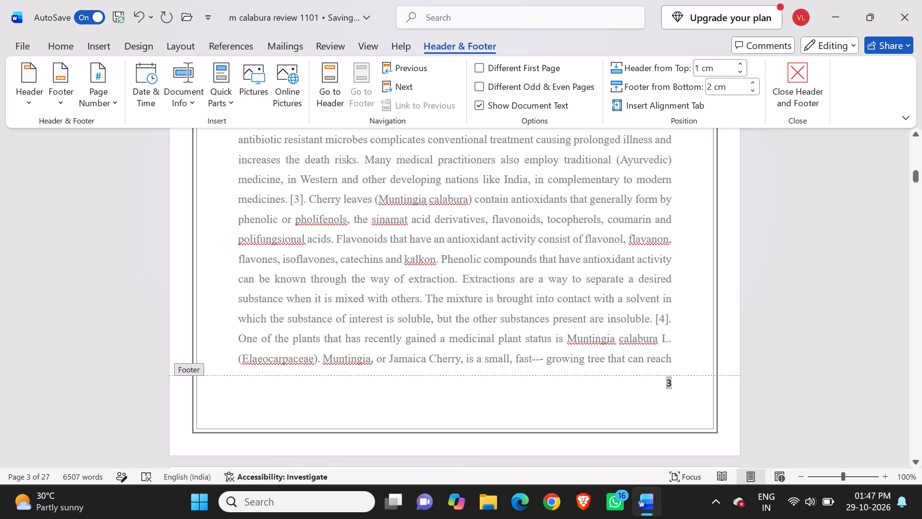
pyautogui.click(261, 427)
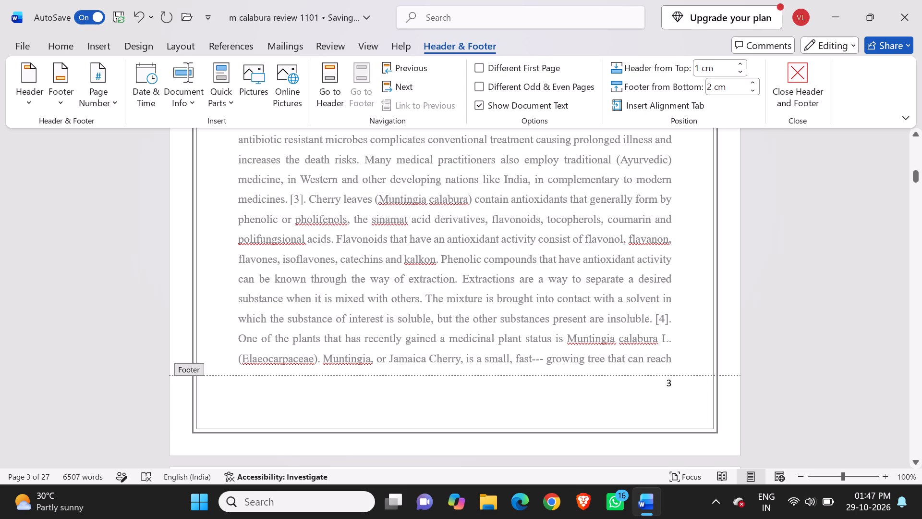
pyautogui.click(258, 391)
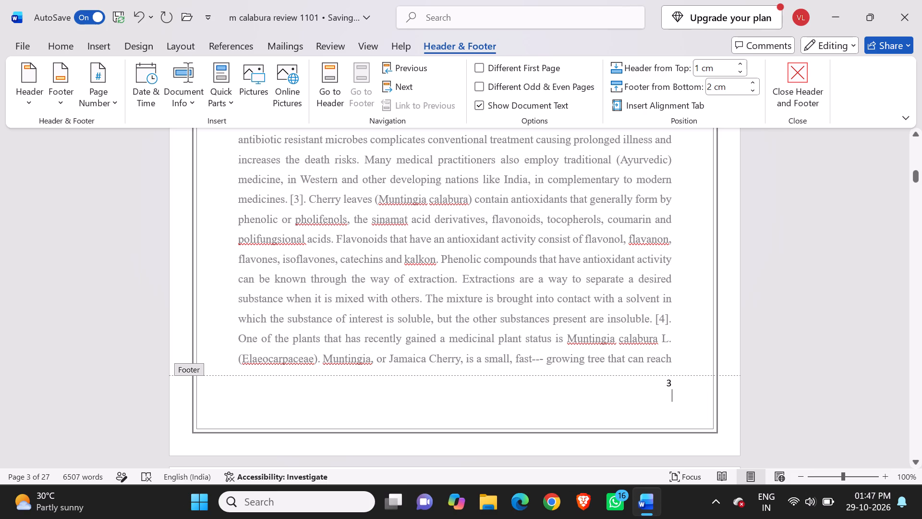
# Remove the alignment before the footer's page number so that it sits at the left margin.
pyautogui.click(664, 387)
pyautogui.press('BackSpace')
pyautogui.press('BackSpace')
pyautogui.press('BackSpace')
pyautogui.press('BackSpace')
pyautogui.press('BackSpace')
pyautogui.press('BackSpace')
pyautogui.press('BackSpace')
pyautogui.press('BackSpace')
pyautogui.press('BackSpace')
pyautogui.press('BackSpace')
pyautogui.press('BackSpace')
# Enter "PRATIBHATAI PAWAR COLLEGE OF PAHARMACY WADALA MAHADEV SHRIRAMPUR" in the footer, directly before the page number.
pyautogui.press('p')
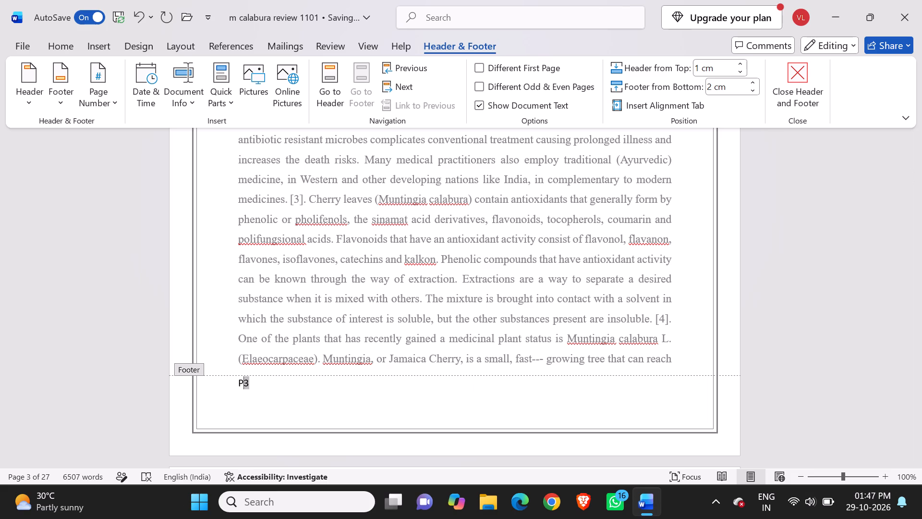
pyautogui.press('BackSpace')
pyautogui.write('PRATU')
pyautogui.press('BackSpace')
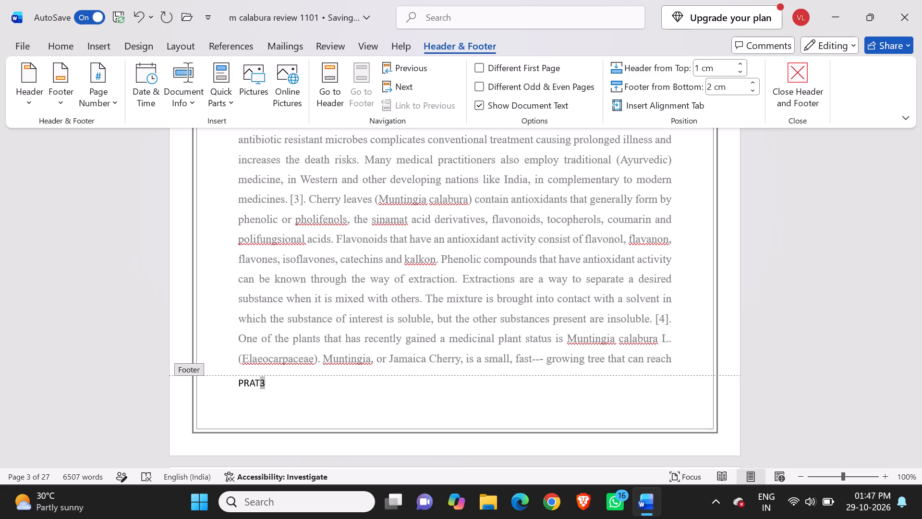
pyautogui.write('IBHATAI')
pyautogui.press('space')
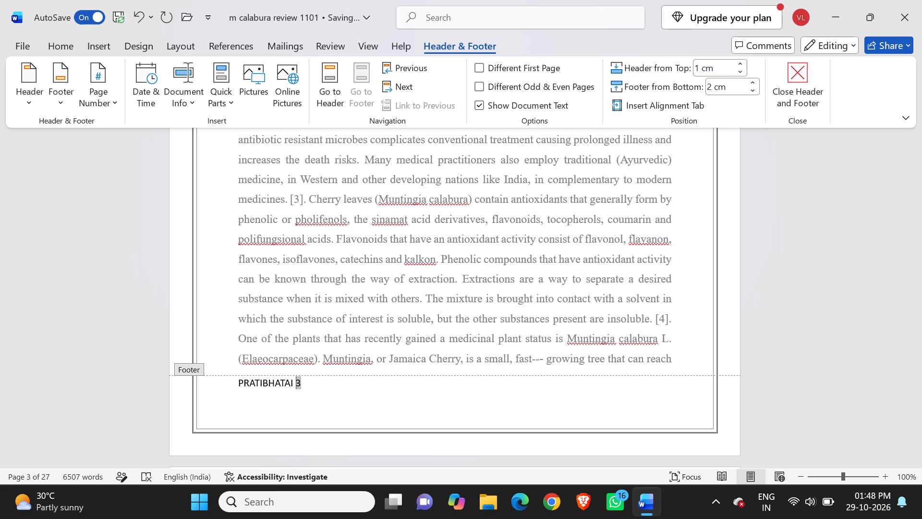
pyautogui.press('p')
pyautogui.write('AWAR COLLEGE OF PAHARMAV')
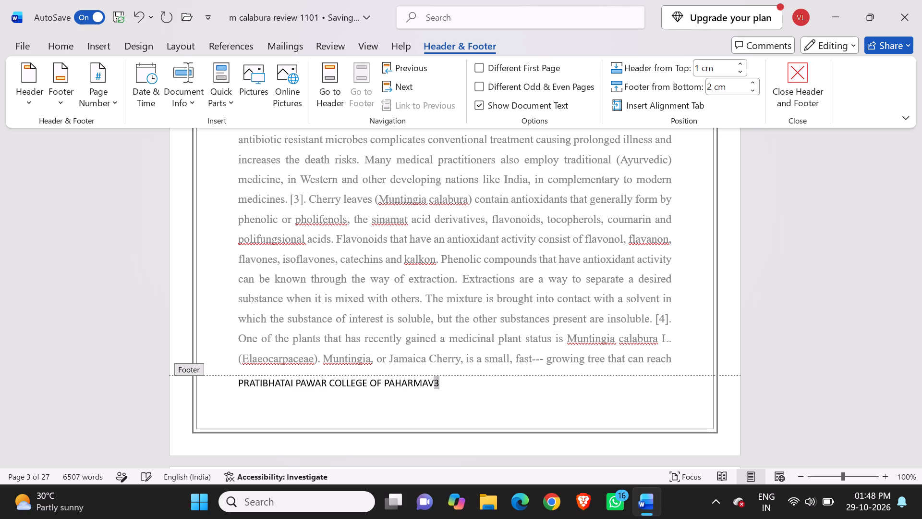
pyautogui.press('BackSpace')
pyautogui.write('CY WADALA MAHAD')
pyautogui.press('BackSpace')
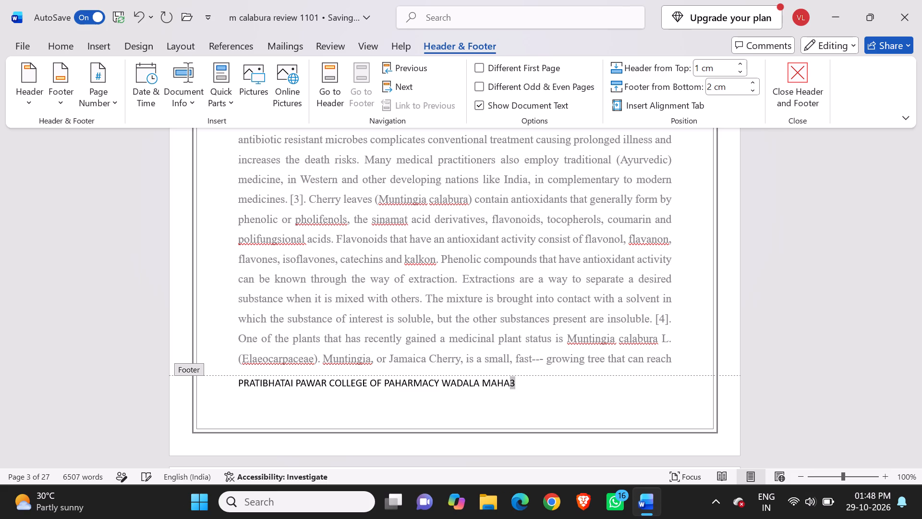
pyautogui.write('DEV')
pyautogui.press('space')
pyautogui.write('SH')
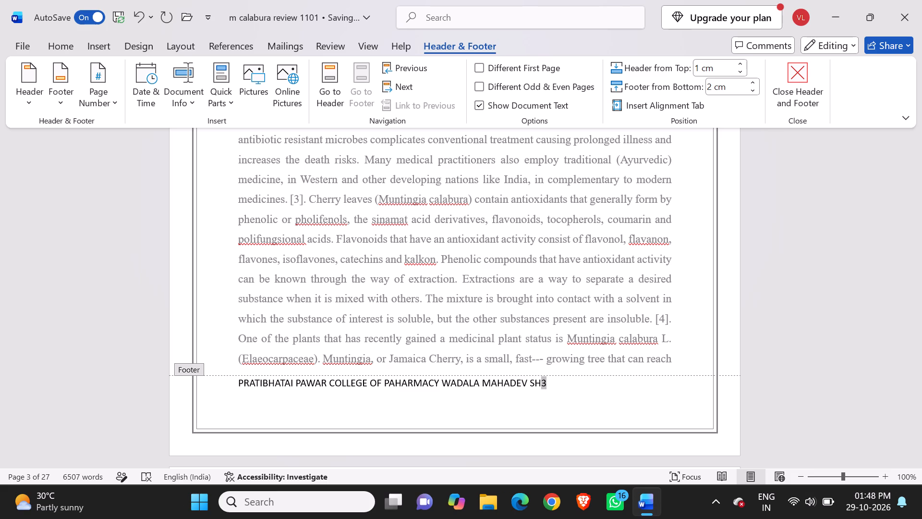
pyautogui.write('RIRAMPUR')
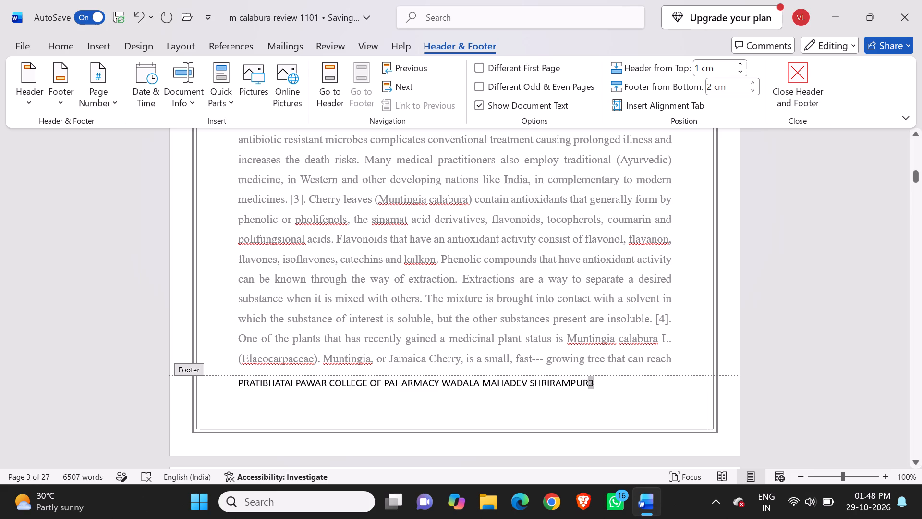
# Add commas after "PAHARMACY" and "MAHADEV" in the footer text.
pyautogui.click(439, 384)
pyautogui.press(',')
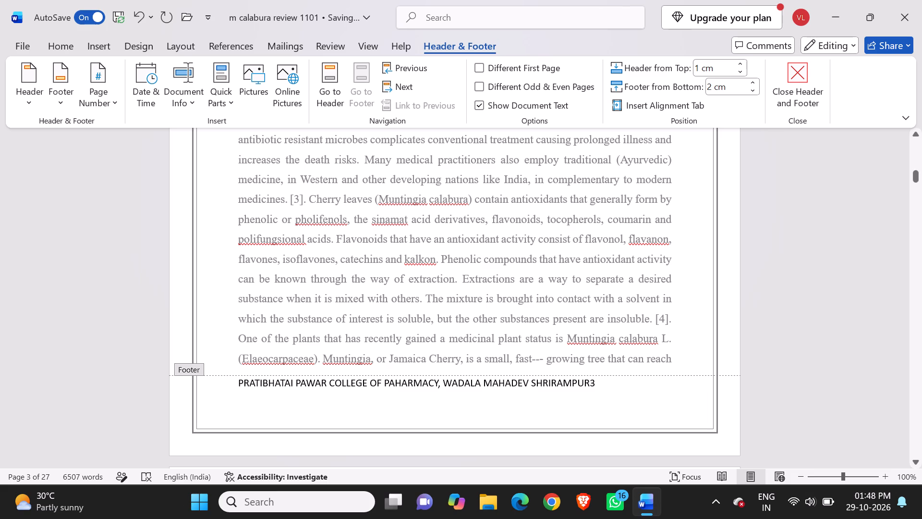
pyautogui.click(530, 384)
pyautogui.press(',')
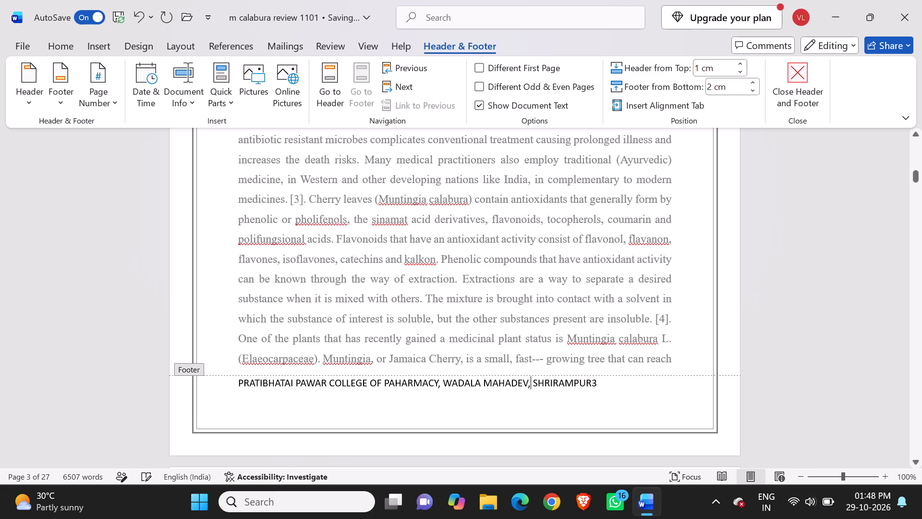
# Insert spaces after "SHRIRAMPUR" to push the page number to the right end of the same footer line.
pyautogui.click(592, 381)
pyautogui.press('space')
pyautogui.press('space')
pyautogui.press('space')
pyautogui.press('space')
pyautogui.press('space')
pyautogui.press('space')
pyautogui.press('space')
pyautogui.press('space')
pyautogui.press('space')
pyautogui.press('space')
pyautogui.press('space')
pyautogui.press('space')
pyautogui.press('space')
pyautogui.press('space')
pyautogui.press('space')
pyautogui.press('space')
pyautogui.press('space')
pyautogui.press('space')
pyautogui.press('space')
pyautogui.press('space')
pyautogui.press('space')
pyautogui.press('space')
pyautogui.press('space')
pyautogui.press('space')
pyautogui.press('space')
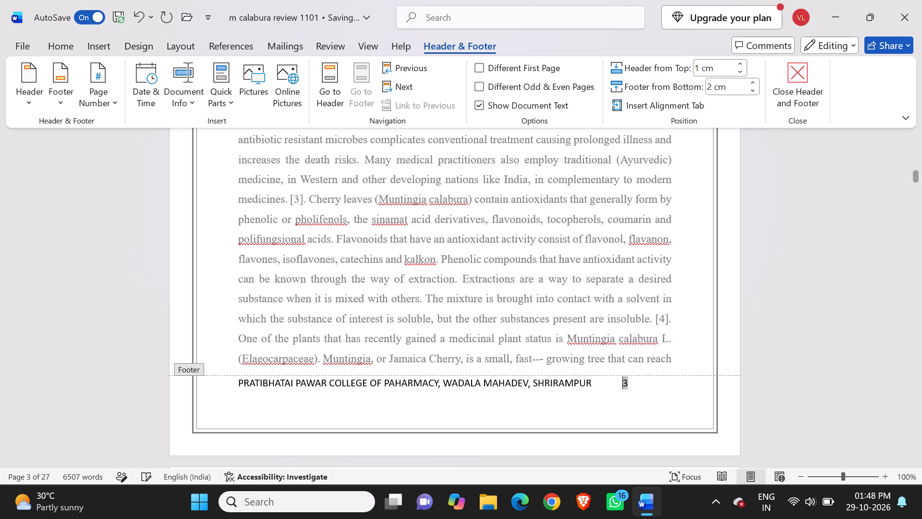
pyautogui.press('space')
pyautogui.press('space')
pyautogui.press('space')
pyautogui.press('space')
pyautogui.press('space')
pyautogui.press('space')
pyautogui.press('space')
pyautogui.press('space')
pyautogui.press('space')
pyautogui.press('space')
pyautogui.press('space')
pyautogui.press('space')
pyautogui.press('space')
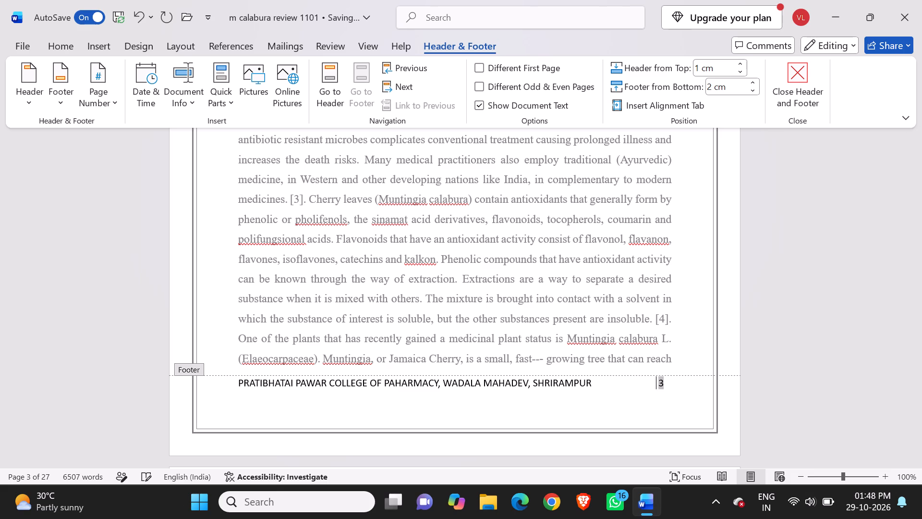
pyautogui.press('space')
pyautogui.press('space')
pyautogui.press('space')
pyautogui.press('space')
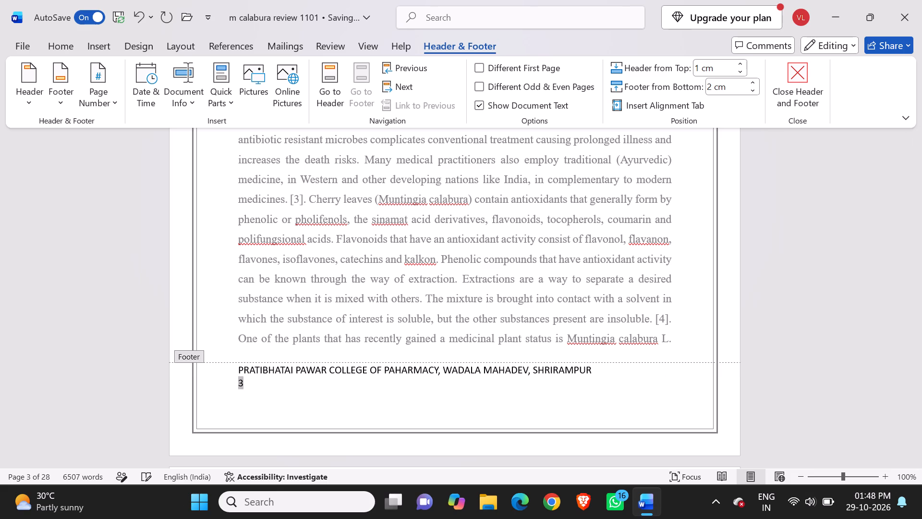
pyautogui.press('BackSpace')
pyautogui.press('BackSpace')
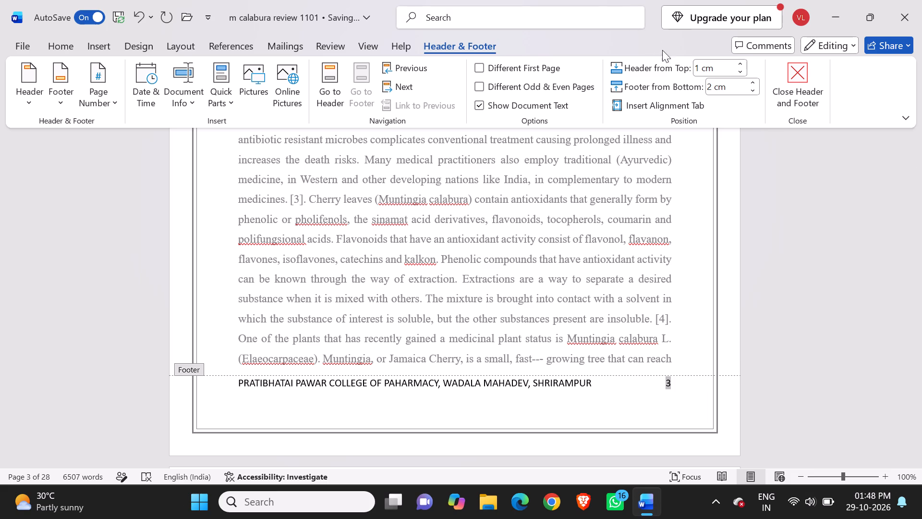
# Set the footer's distance from the bottom of the page to 1.2 cm.
pyautogui.click(752, 83)
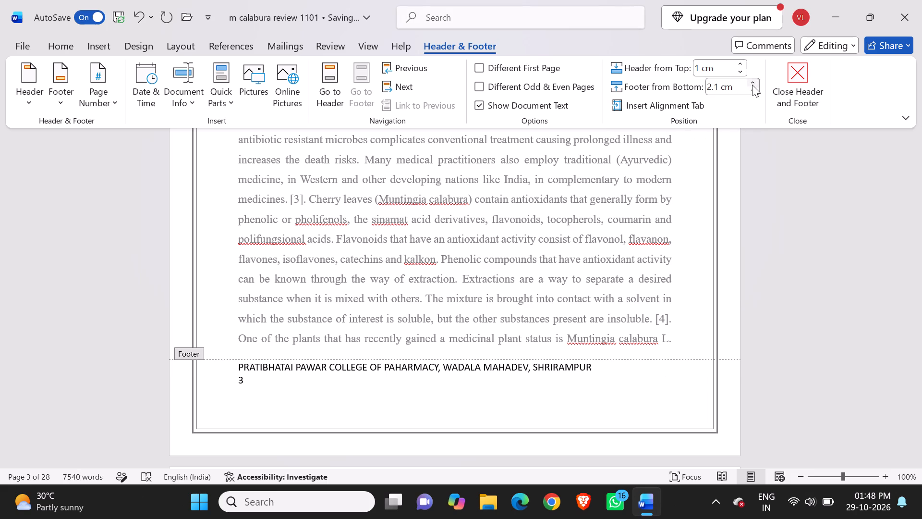
pyautogui.click(752, 90)
pyautogui.click(752, 90)
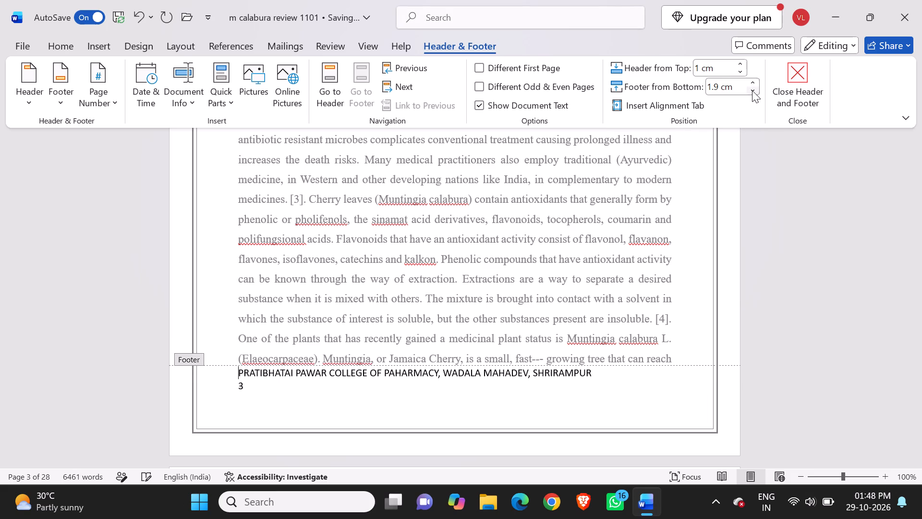
pyautogui.click(752, 90)
pyautogui.click(752, 90)
pyautogui.tripleClick(752, 90)
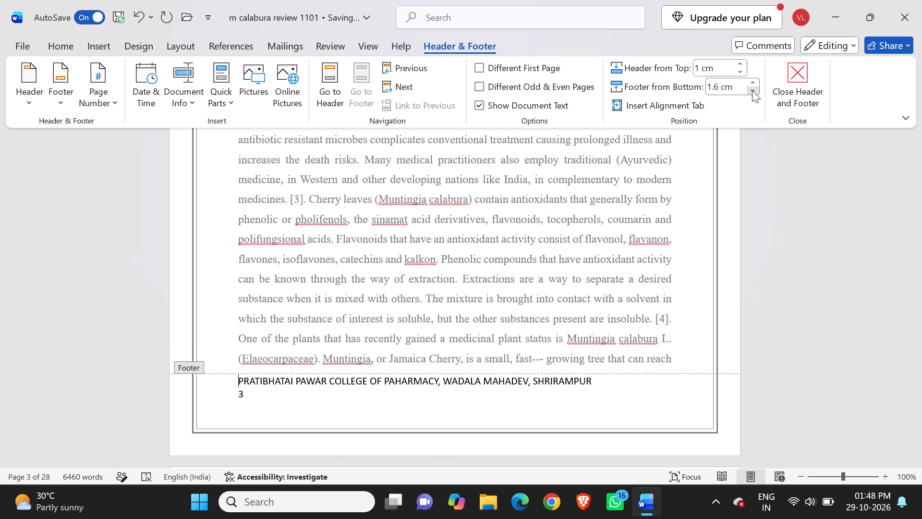
pyautogui.tripleClick(752, 90)
pyautogui.tripleClick(752, 90)
pyautogui.doubleClick(752, 90)
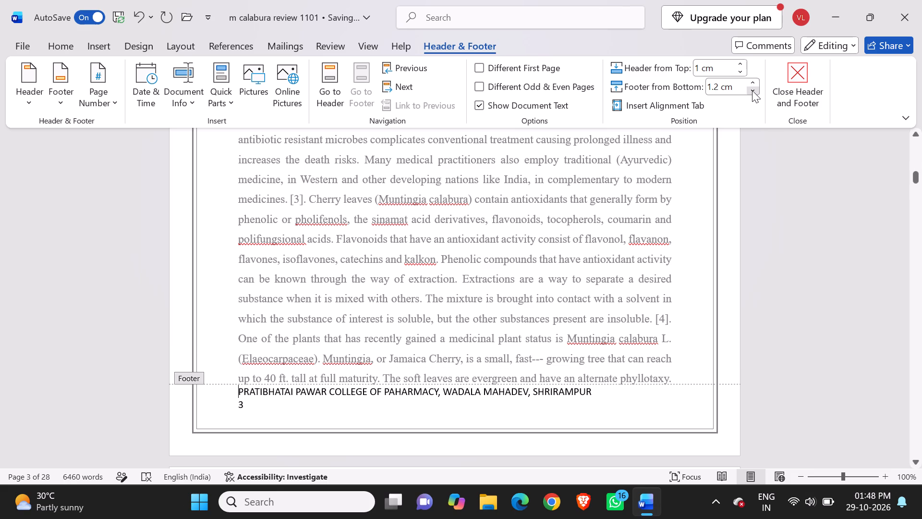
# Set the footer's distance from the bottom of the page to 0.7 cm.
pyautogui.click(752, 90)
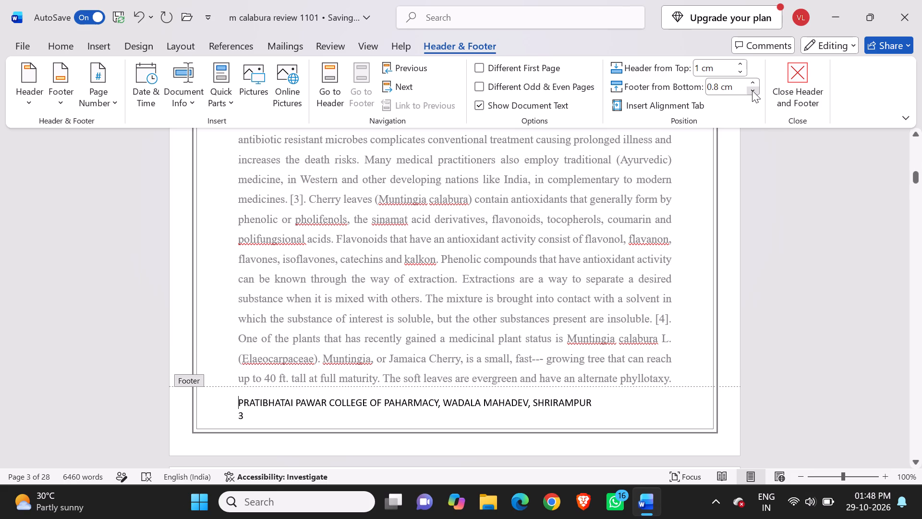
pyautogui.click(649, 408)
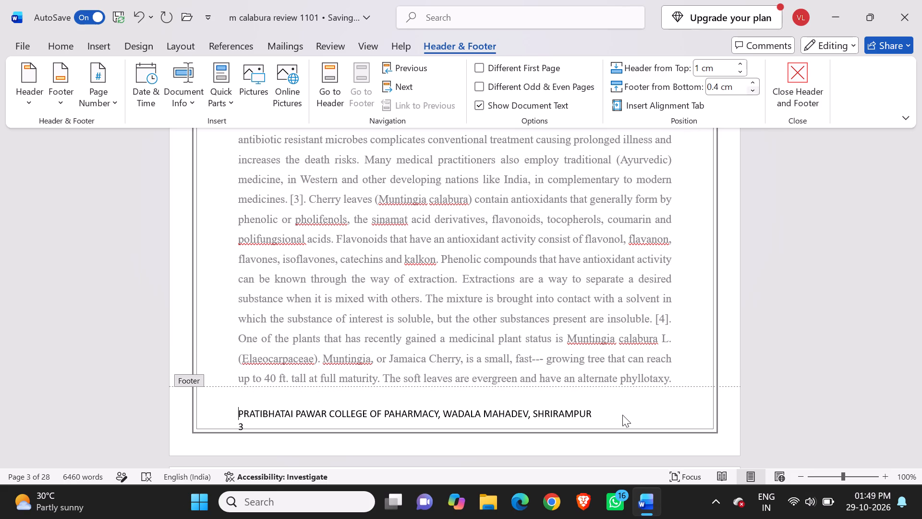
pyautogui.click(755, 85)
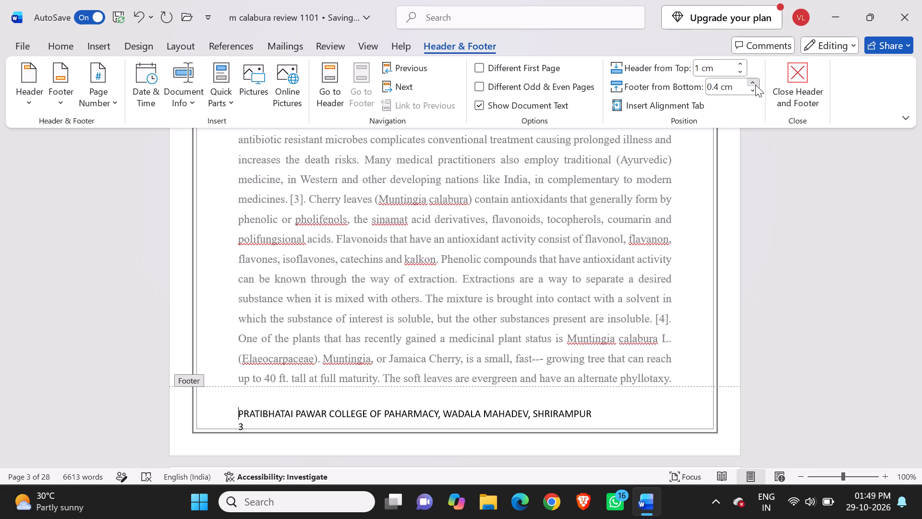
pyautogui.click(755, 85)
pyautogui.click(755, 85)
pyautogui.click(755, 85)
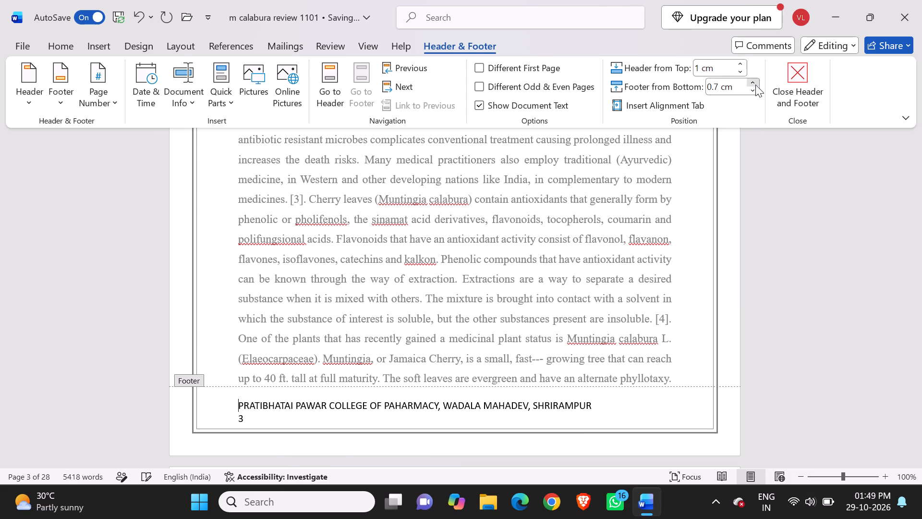
# Remove surplus spaces before the page number to bring it back onto the college name's line in the footer.
pyautogui.click(236, 420)
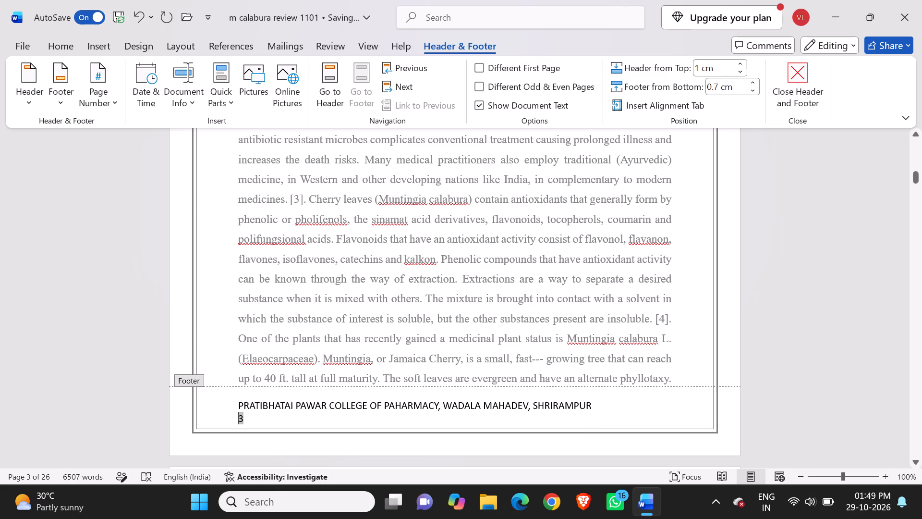
pyautogui.press('BackSpace')
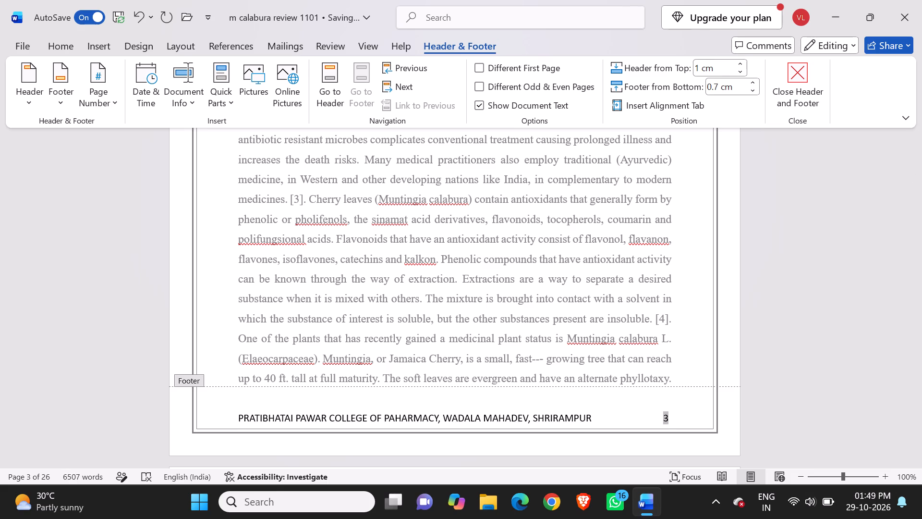
pyautogui.click(752, 82)
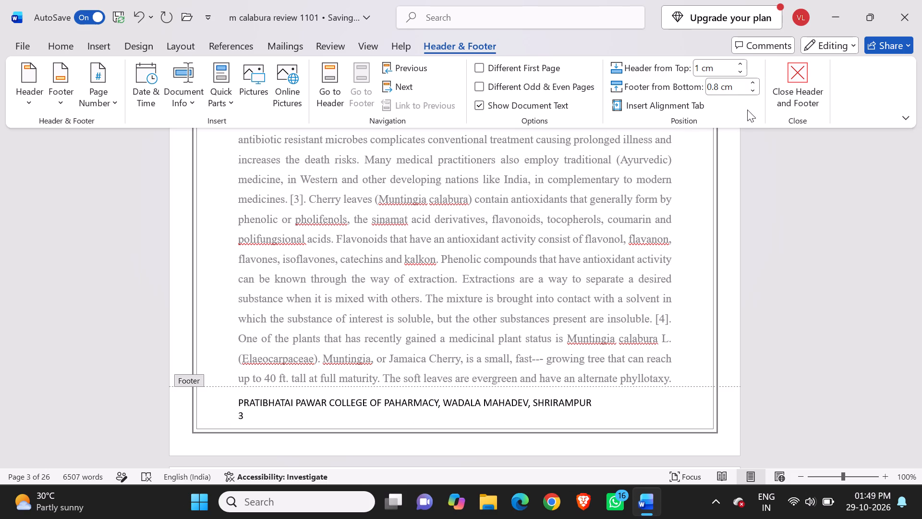
pyautogui.click(239, 418)
pyautogui.press('BackSpace')
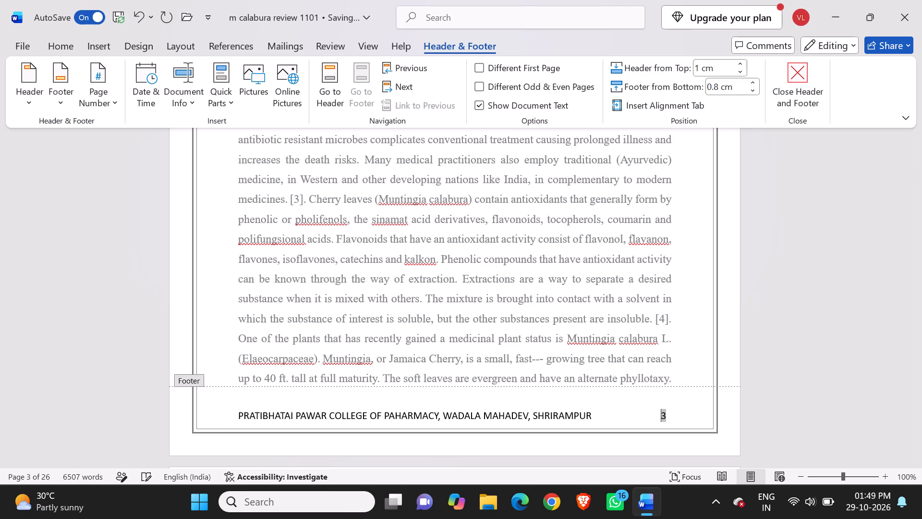
# Set the footer's distance from the bottom of the page to 1 cm.
pyautogui.click(750, 94)
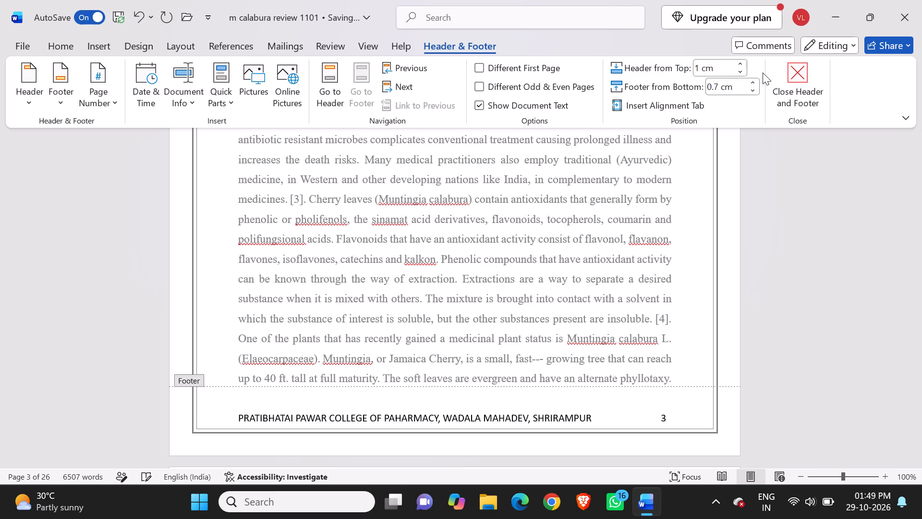
pyautogui.click(753, 83)
pyautogui.click(753, 83)
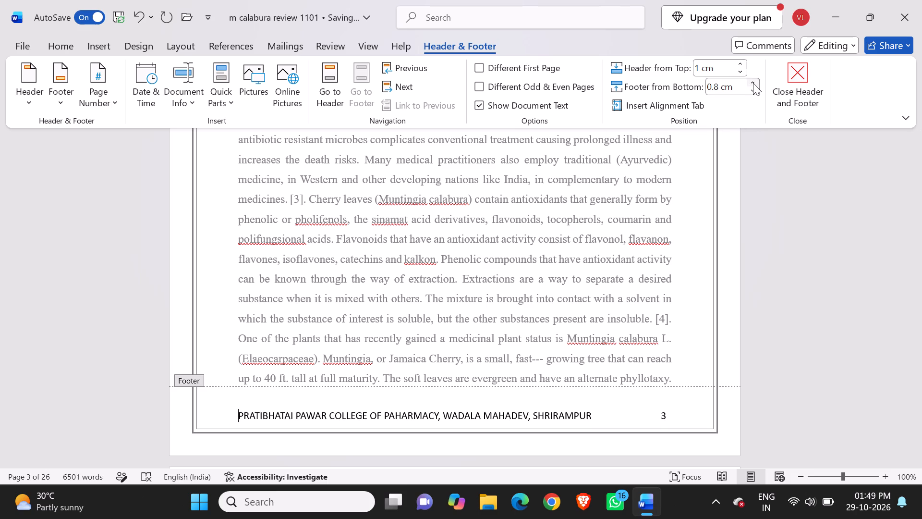
pyautogui.click(753, 83)
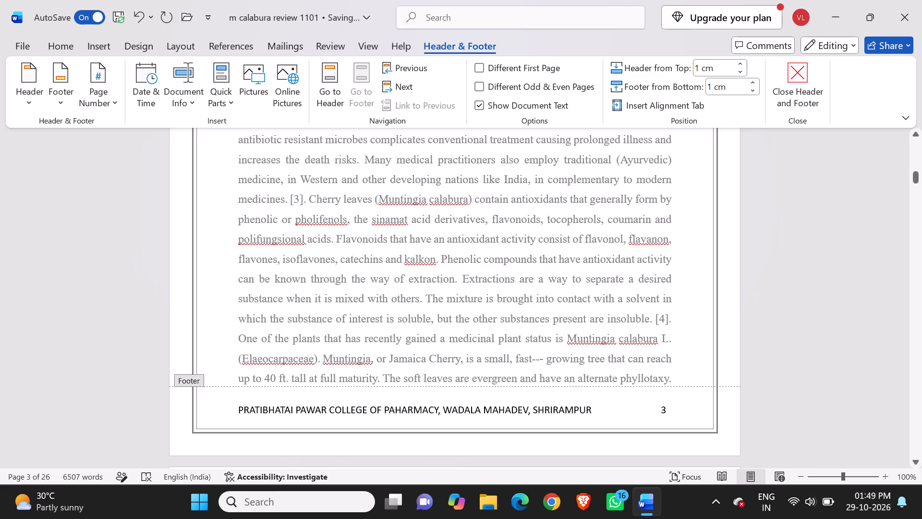
# Right-align the footer line containing the college name and page number.
pyautogui.moveTo(238, 406); pyautogui.dragTo(439, 395)
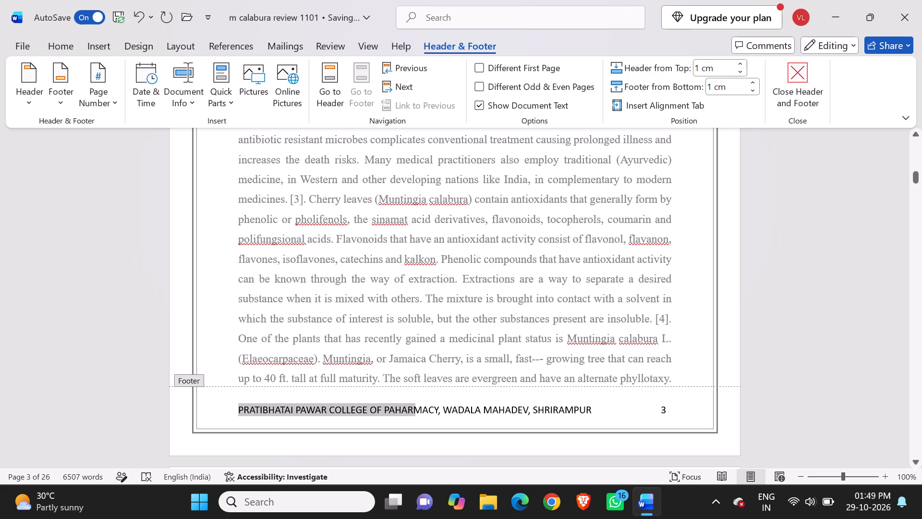
pyautogui.moveTo(439, 395); pyautogui.dragTo(590, 410)
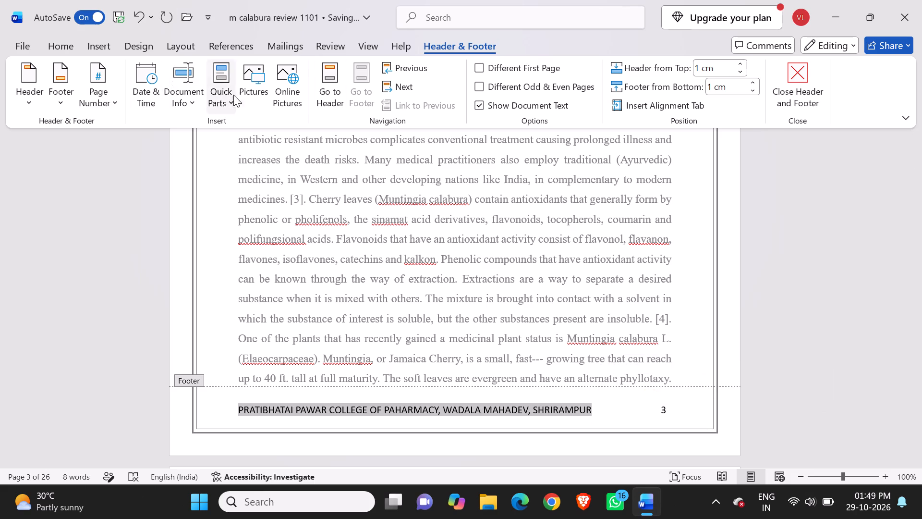
pyautogui.click(52, 49)
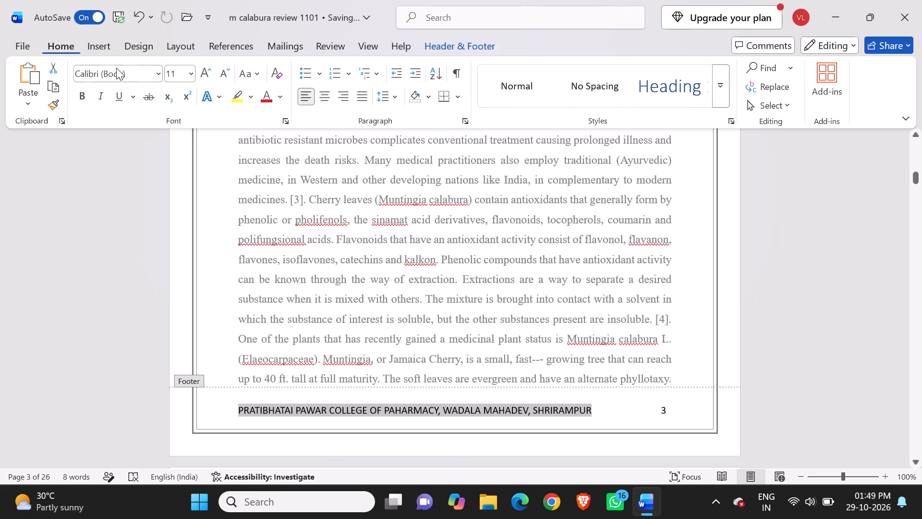
pyautogui.click(345, 95)
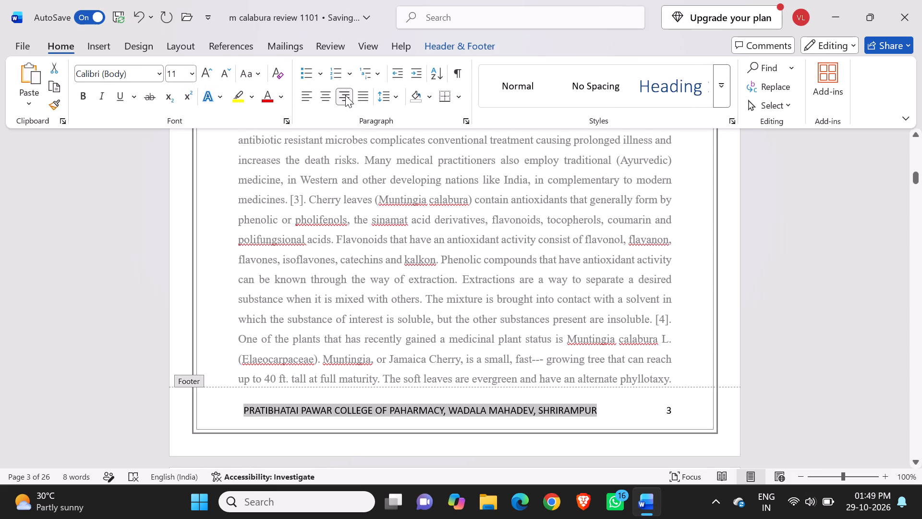
pyautogui.click(345, 95)
pyautogui.click(345, 95)
# Delete the extra spaces between "SHRIRAMPUR" and the page number, leaving only a small gap.
pyautogui.click(643, 412)
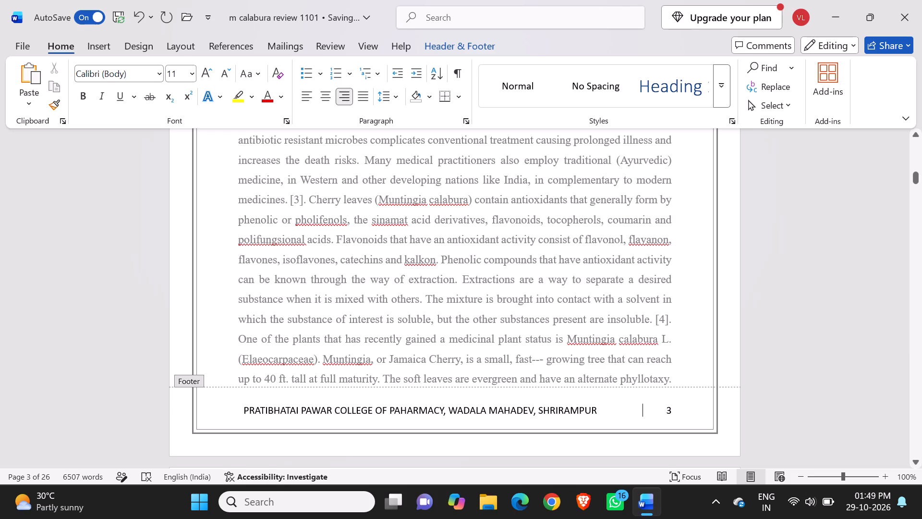
pyautogui.click(665, 411)
pyautogui.press('BackSpace')
pyautogui.press('BackSpace')
pyautogui.press('BackSpace')
pyautogui.press('BackSpace')
pyautogui.press('BackSpace')
pyautogui.press('BackSpace')
pyautogui.press('BackSpace')
pyautogui.press('BackSpace')
pyautogui.press('BackSpace')
pyautogui.press('BackSpace')
pyautogui.press('BackSpace')
pyautogui.press('BackSpace')
pyautogui.press('BackSpace')
pyautogui.press('BackSpace')
pyautogui.press('BackSpace')
pyautogui.press('BackSpace')
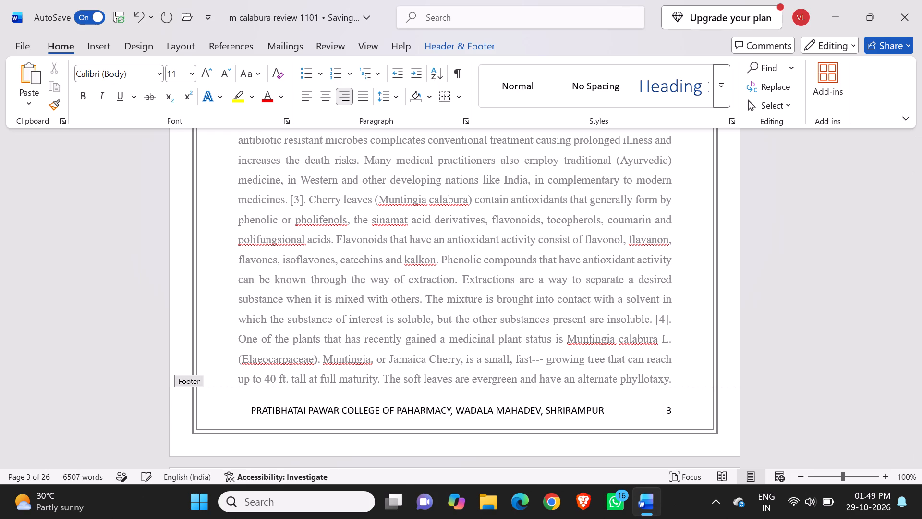
pyautogui.press('BackSpace')
pyautogui.press('BackSpace')
pyautogui.press('BackSpace')
pyautogui.press('BackSpace')
pyautogui.press('BackSpace')
pyautogui.press('BackSpace')
pyautogui.press('BackSpace')
pyautogui.press('BackSpace')
pyautogui.press('BackSpace')
pyautogui.press('BackSpace')
pyautogui.press('BackSpace')
pyautogui.press('BackSpace')
pyautogui.press('BackSpace')
pyautogui.press('BackSpace')
pyautogui.press('BackSpace')
pyautogui.press('BackSpace')
pyautogui.press('BackSpace')
pyautogui.press('BackSpace')
pyautogui.press('BackSpace')
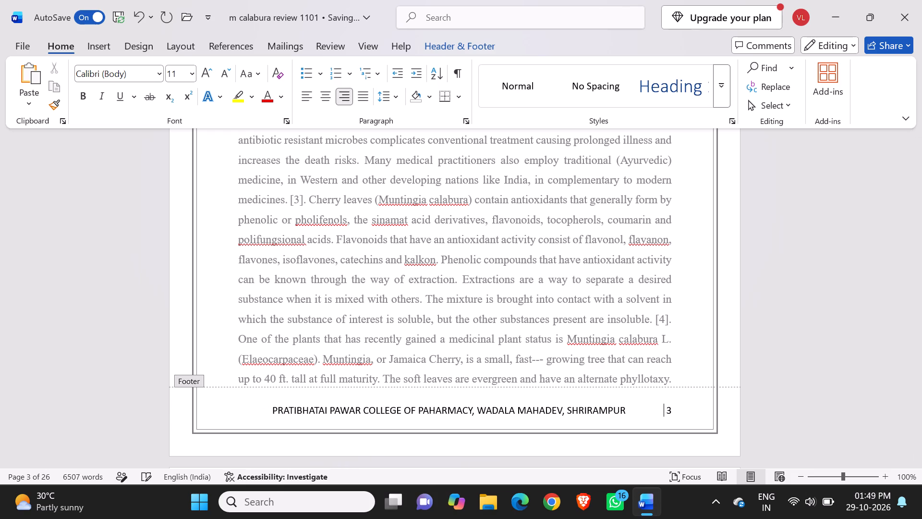
pyautogui.press('BackSpace')
pyautogui.press('BackSpace')
pyautogui.press('BackSpace')
pyautogui.press('BackSpace')
pyautogui.press('BackSpace')
pyautogui.press('BackSpace')
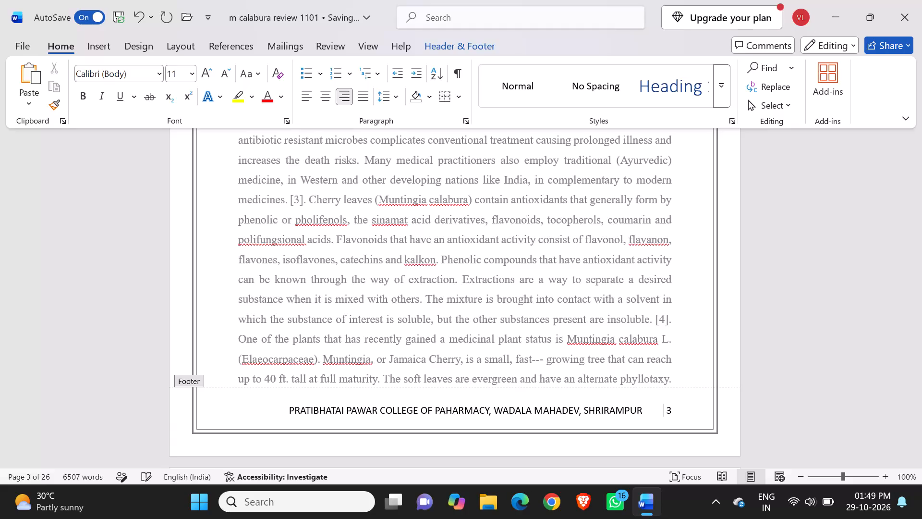
pyautogui.press('BackSpace')
pyautogui.press('BackSpace')
pyautogui.press('BackSpace')
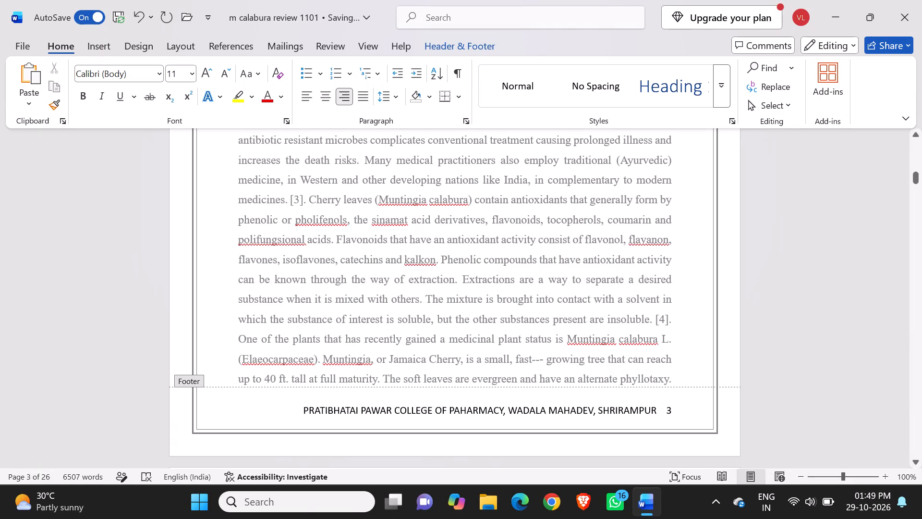
# Correct "PAHARMACY" to "PHARMACY" in the footer.
pyautogui.click(458, 413)
pyautogui.press('BackSpace')
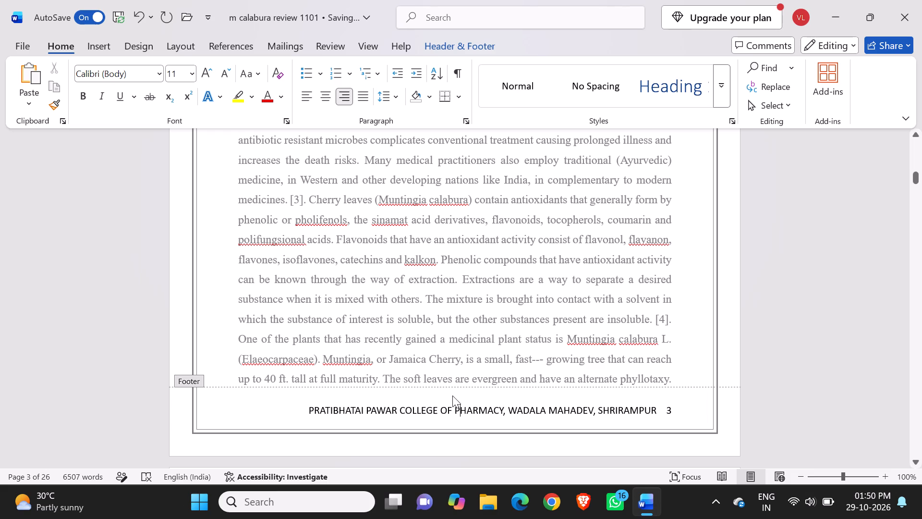
# Delete the header title's text between "A R" and "Phytochemistry", including "Muntingia Calabura L.:".
pyautogui.scroll(15, 452, 395)
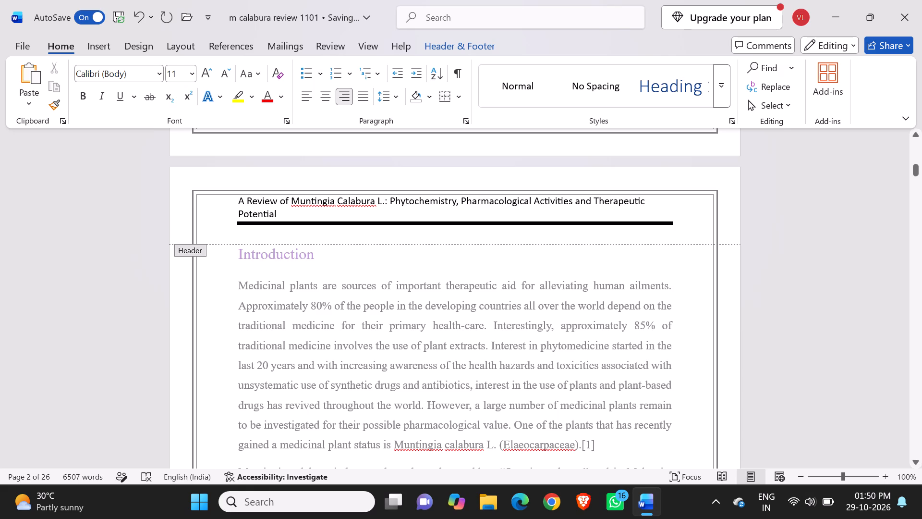
pyautogui.moveTo(248, 200); pyautogui.dragTo(272, 213)
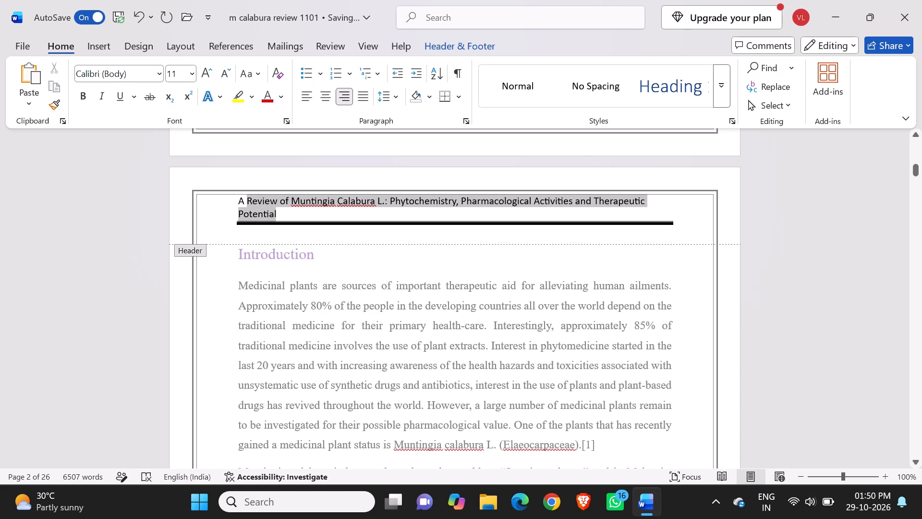
pyautogui.moveTo(272, 213); pyautogui.dragTo(275, 213)
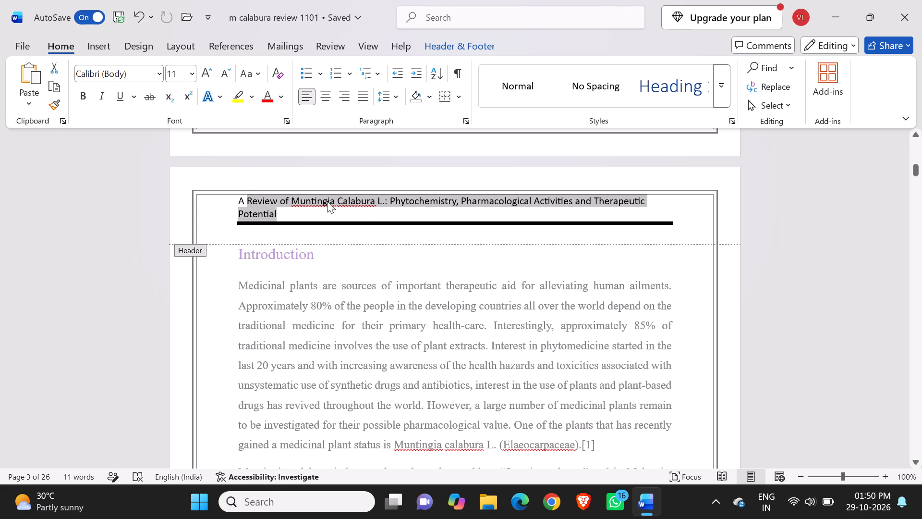
pyautogui.click(388, 198)
pyautogui.press('BackSpace')
pyautogui.press('BackSpace')
pyautogui.press('BackSpace')
pyautogui.press('BackSpace')
pyautogui.press('BackSpace')
pyautogui.press('BackSpace')
pyautogui.press('BackSpace')
pyautogui.press('BackSpace')
pyautogui.press('BackSpace')
pyautogui.press('BackSpace')
pyautogui.press('BackSpace')
pyautogui.press('BackSpace')
pyautogui.press('BackSpace')
pyautogui.press('BackSpace')
pyautogui.press('BackSpace')
pyautogui.press('BackSpace')
pyautogui.press('BackSpace')
pyautogui.press('BackSpace')
pyautogui.press('BackSpace')
pyautogui.press('BackSpace')
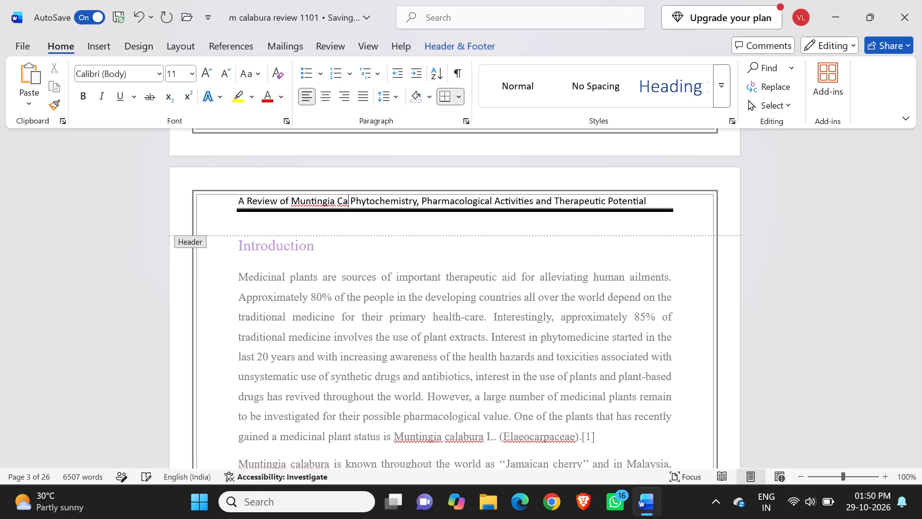
pyautogui.press('BackSpace')
pyautogui.press('BackSpace')
pyautogui.press('BackSpace')
pyautogui.press('BackSpace')
pyautogui.press('BackSpace')
pyautogui.press('BackSpace')
pyautogui.press('BackSpace')
pyautogui.press('BackSpace')
pyautogui.press('BackSpace')
pyautogui.press('BackSpace')
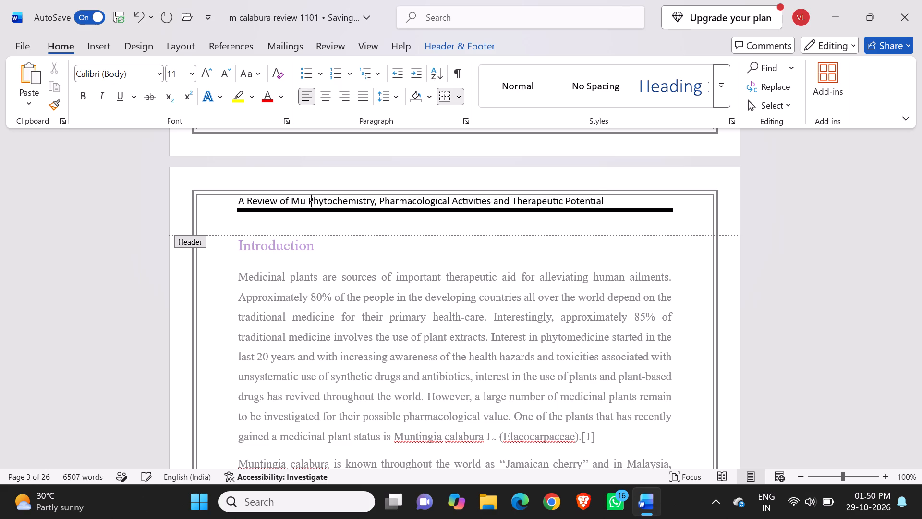
pyautogui.press('BackSpace')
pyautogui.press('BackSpace')
pyautogui.press('BackSpace')
pyautogui.press('BackSpace')
pyautogui.press('BackSpace')
pyautogui.press('BackSpace')
pyautogui.press('BackSpace')
pyautogui.press('BackSpace')
pyautogui.press('BackSpace')
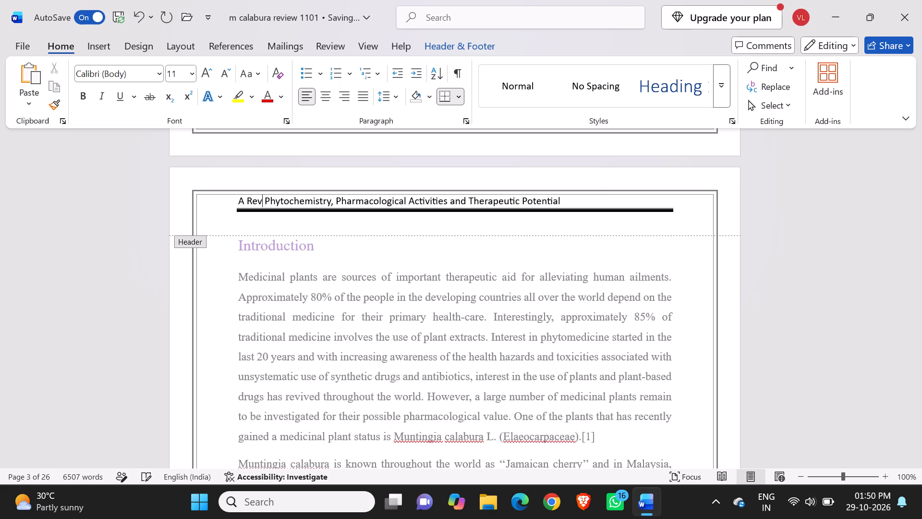
pyautogui.press('BackSpace')
pyautogui.press('BackSpace')
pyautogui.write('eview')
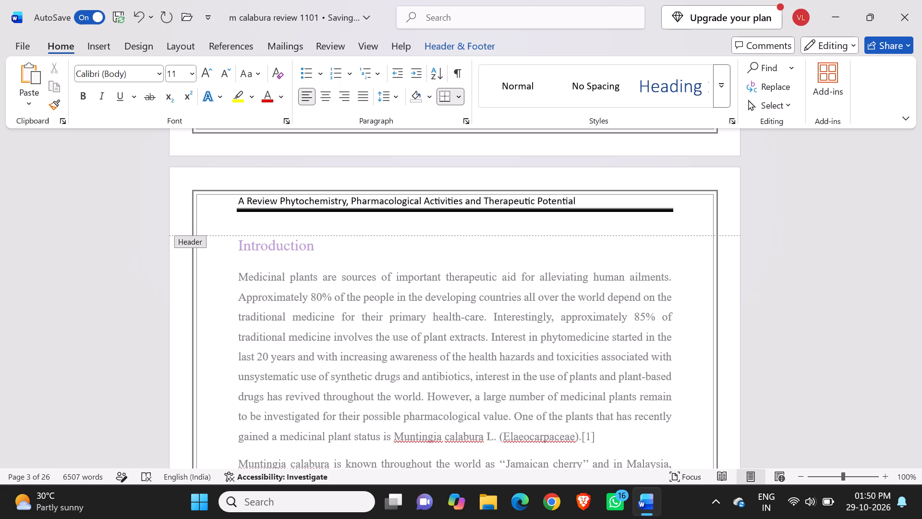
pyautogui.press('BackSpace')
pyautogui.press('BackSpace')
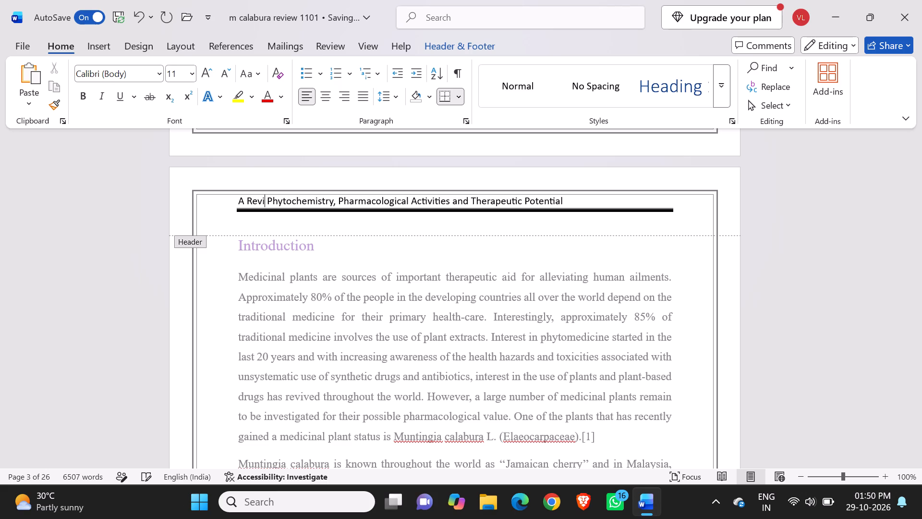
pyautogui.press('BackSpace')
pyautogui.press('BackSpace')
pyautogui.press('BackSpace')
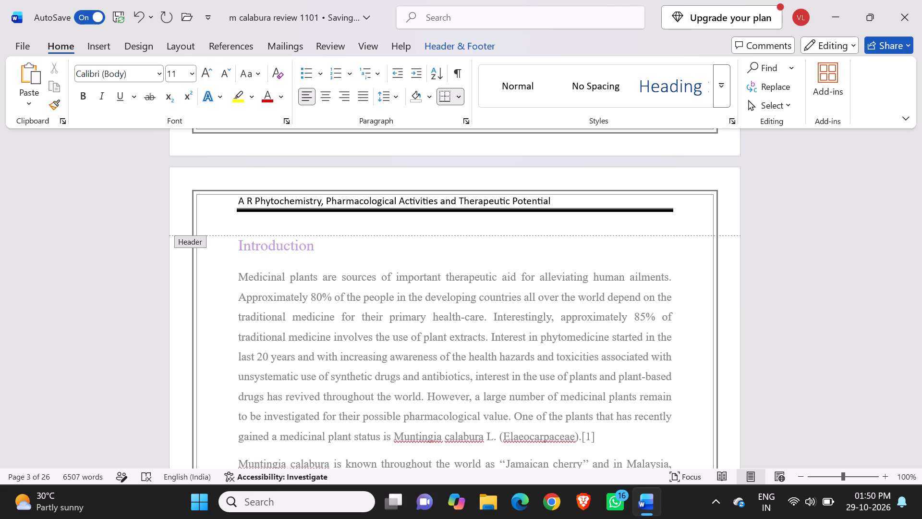
# Complete the start of the header title so it reads "A REVIEW OF MUNTINGIA CALABURA L:." before "Phytochemistry".
pyautogui.write('EVIEW OF')
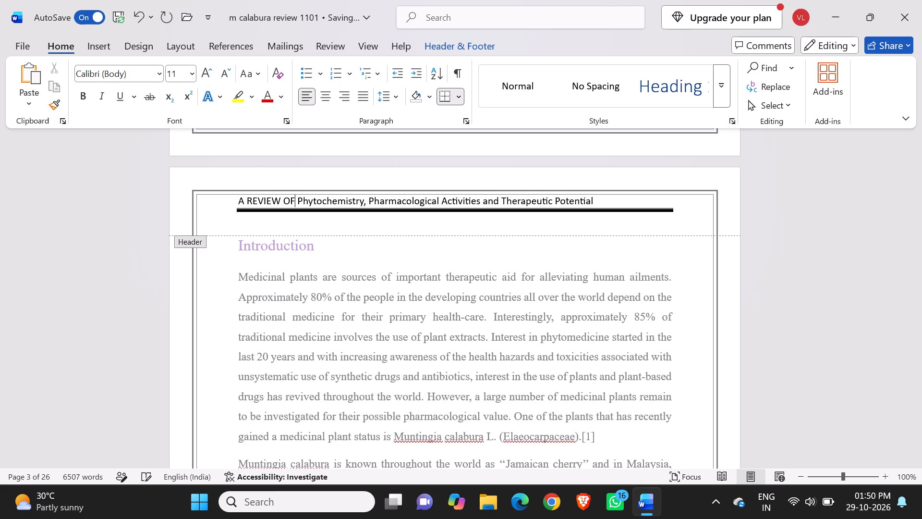
pyautogui.press('space')
pyautogui.write('MUNTINGIA CALABURU')
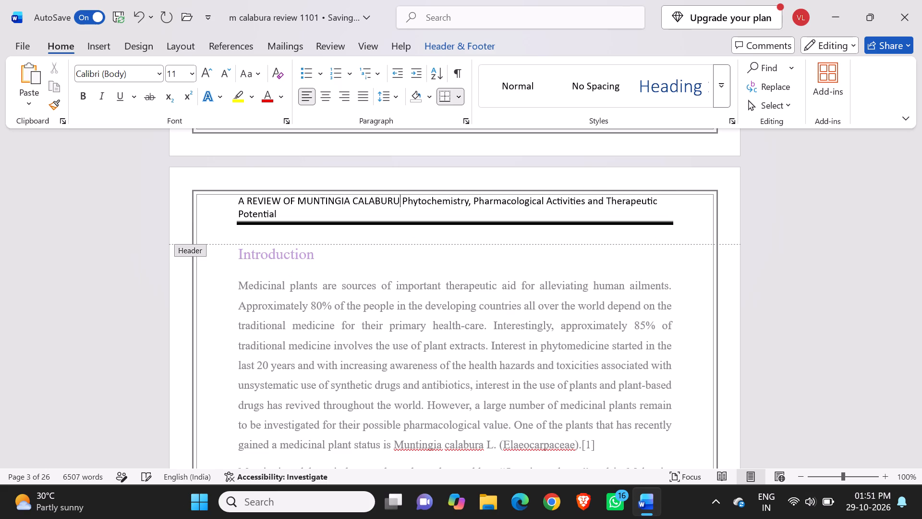
pyautogui.press('BackSpace')
pyautogui.press('a')
pyautogui.press('space')
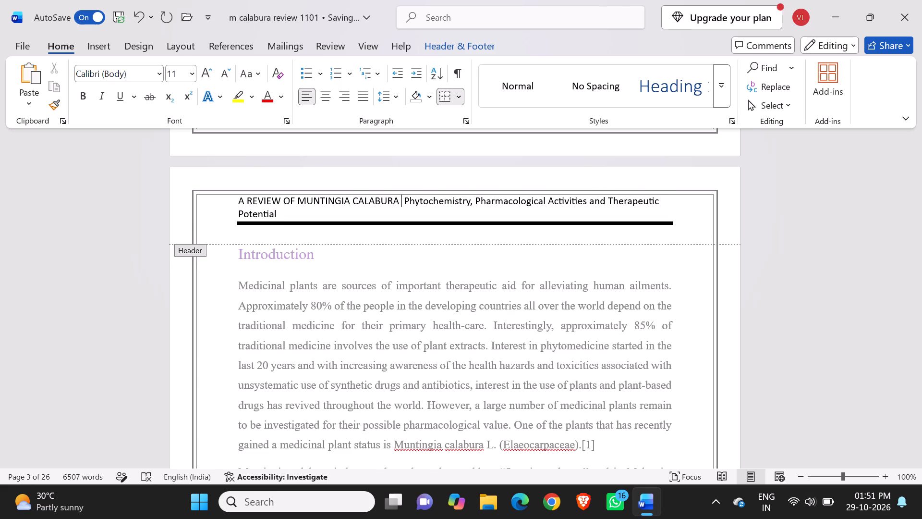
pyautogui.write('L')
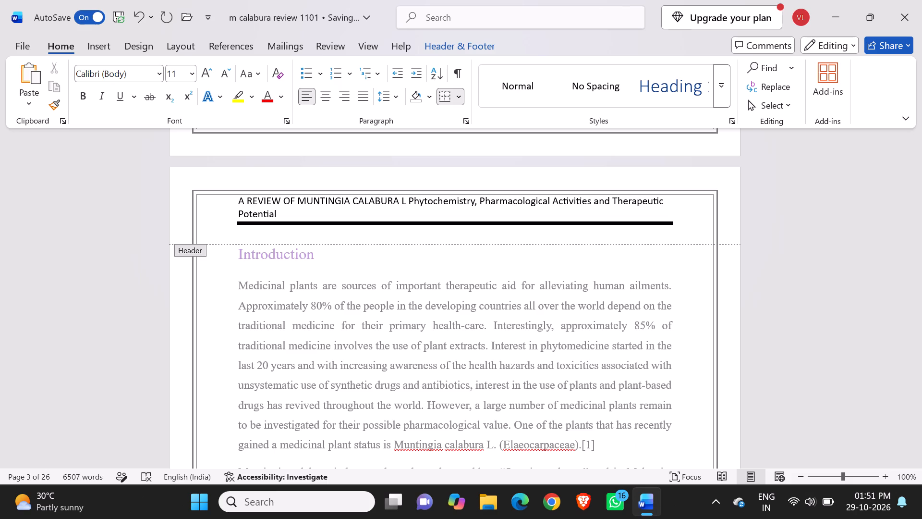
pyautogui.write(':,')
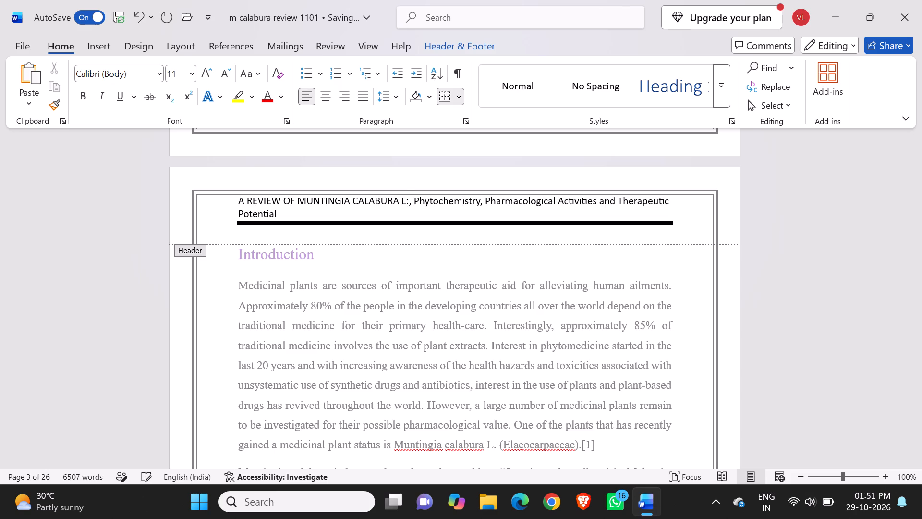
pyautogui.press('BackSpace')
pyautogui.press('.')
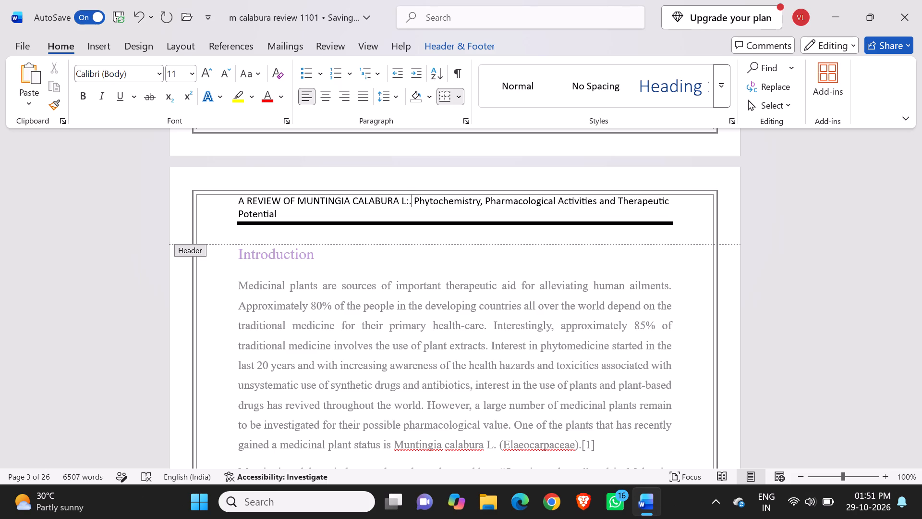
# Replace "Phytochemistry, Pharmacological Activities" in the header title with "PHYTOCHEMISTRY ,PHARMACOLOGICAL ACTIVITY".
pyautogui.click(415, 204)
pyautogui.moveTo(415, 204); pyautogui.dragTo(484, 193)
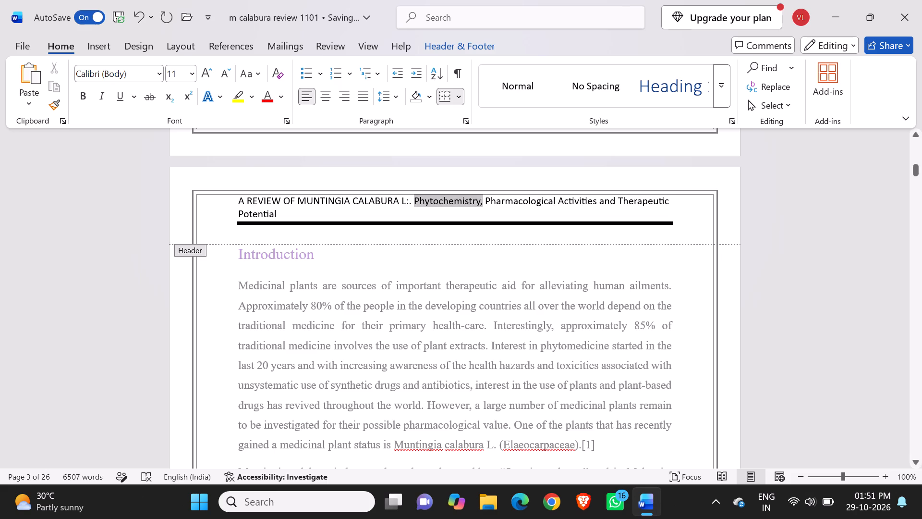
pyautogui.moveTo(484, 193); pyautogui.dragTo(574, 182)
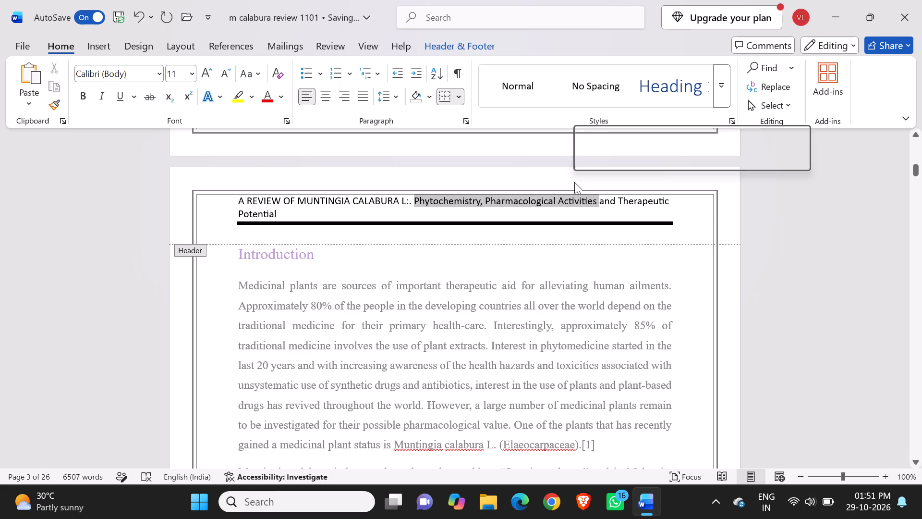
pyautogui.press('Delete')
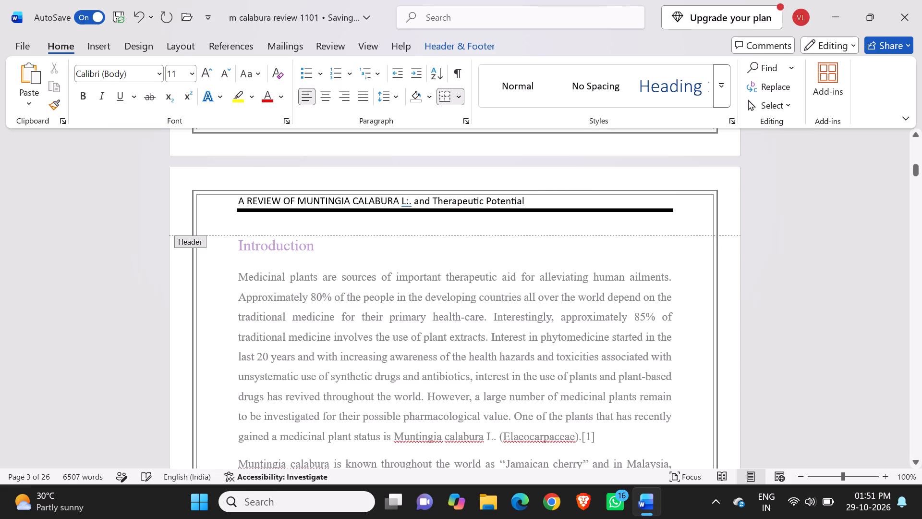
pyautogui.write('PHYTOCHEMISTRY ,PHARMACOLOGICALA')
pyautogui.press('space')
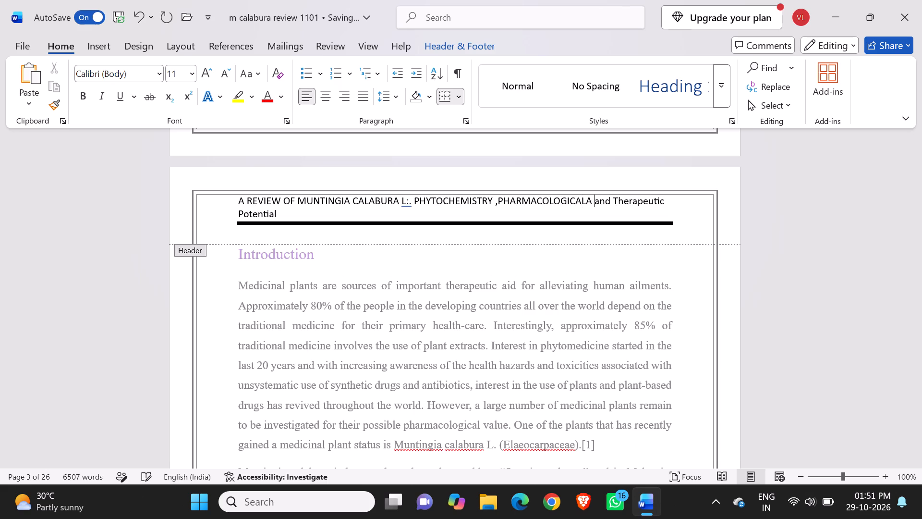
pyautogui.write('ACTIVITY')
pyautogui.press('space')
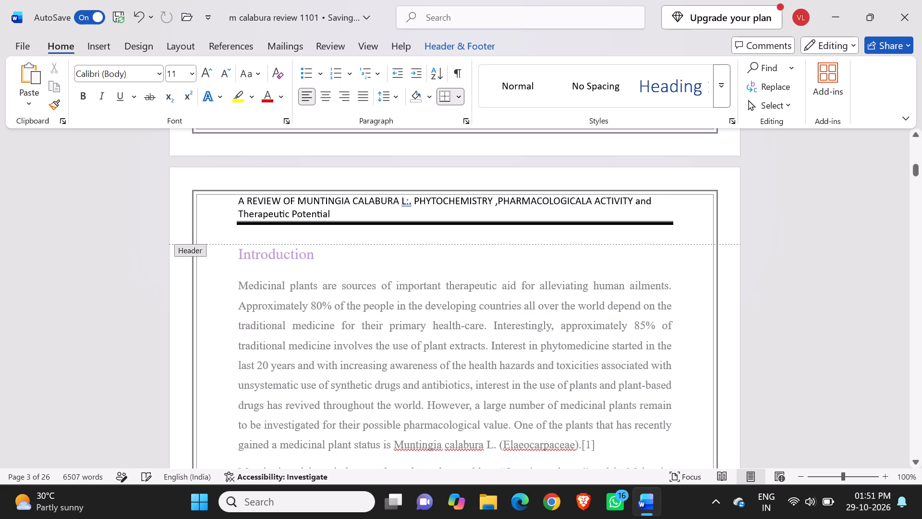
pyautogui.click(582, 202)
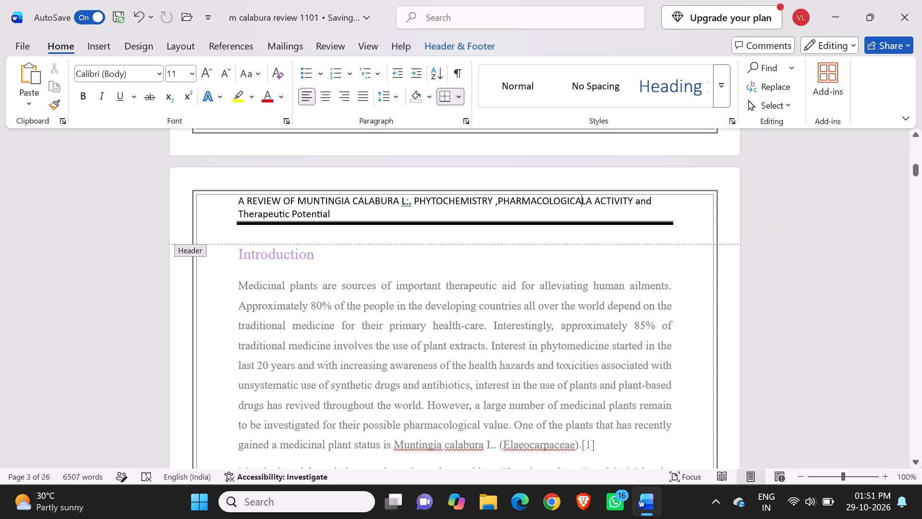
pyautogui.click(590, 203)
pyautogui.press('BackSpace')
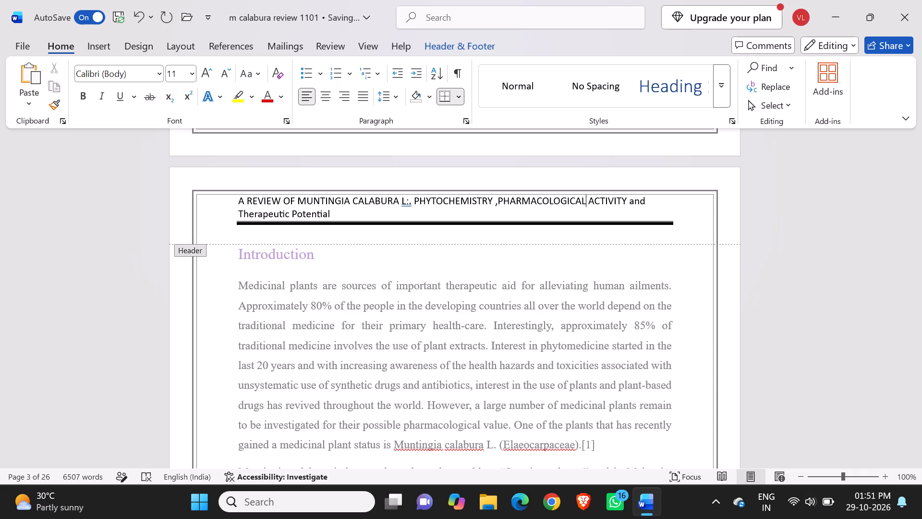
# Replace "and Therapeutic Potential" at the end of the header title with "AND THERAPEUTIC POTENTIAL".
pyautogui.click(649, 203)
pyautogui.press('BackSpace')
pyautogui.press('BackSpace')
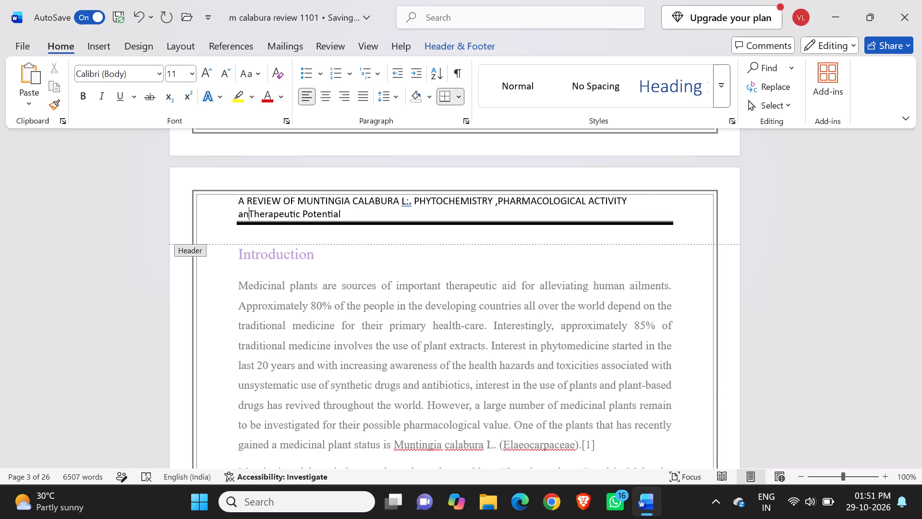
pyautogui.press('BackSpace')
pyautogui.press('BackSpace')
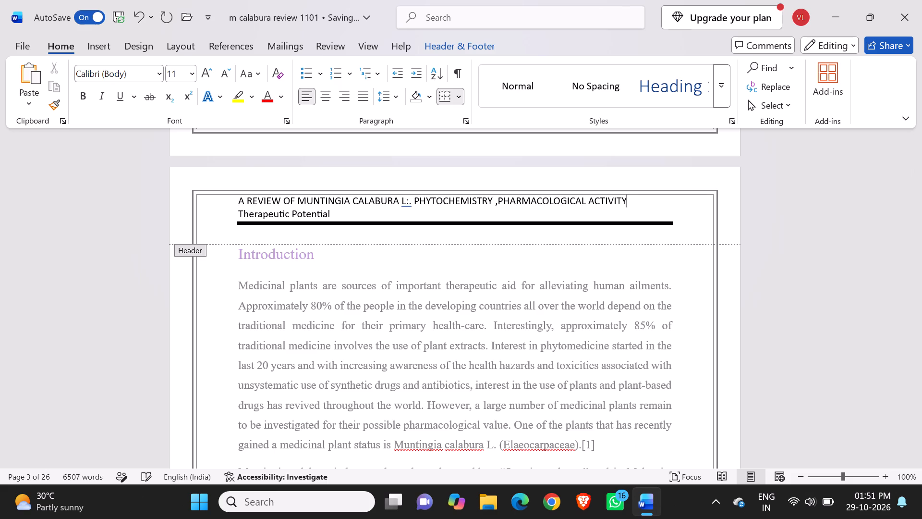
pyautogui.write('AND THERAP')
pyautogui.write('EUTIC')
pyautogui.press('space')
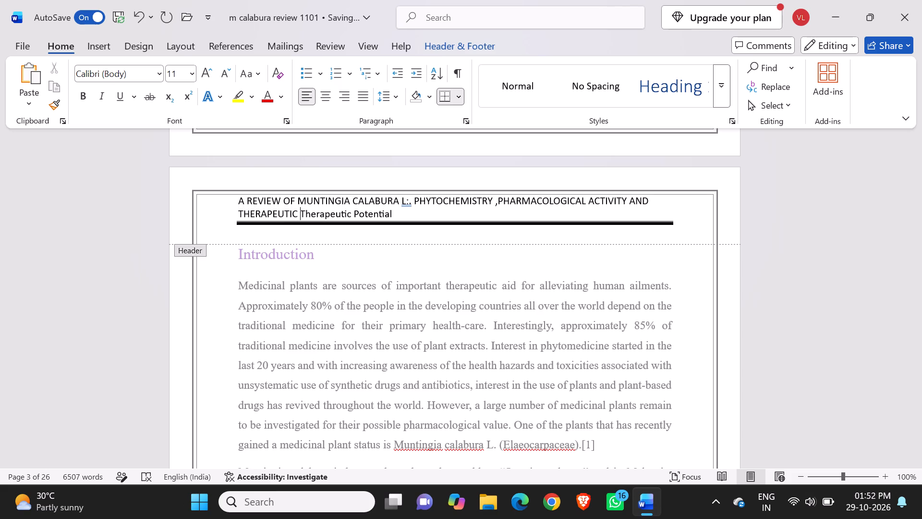
pyautogui.write('POTENTIAL')
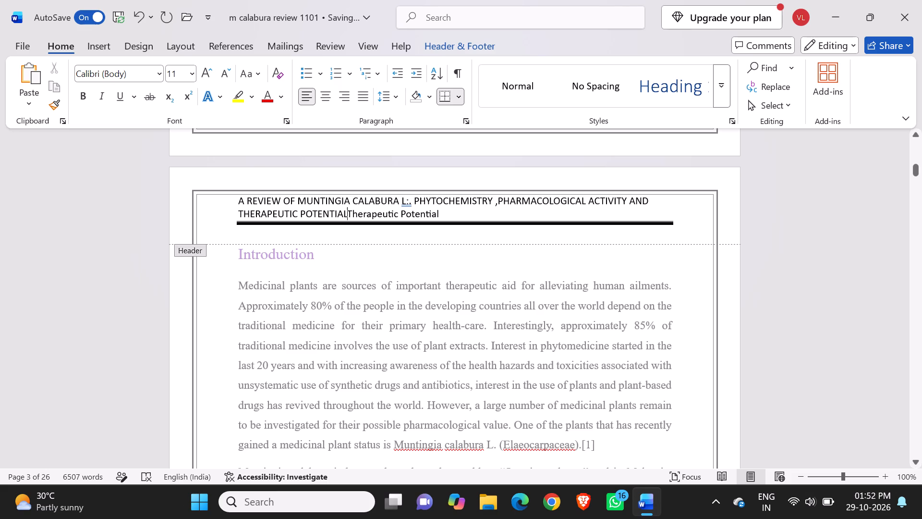
pyautogui.click(447, 217)
pyautogui.press('BackSpace')
pyautogui.press('BackSpace')
pyautogui.press('BackSpace')
pyautogui.press('BackSpace')
pyautogui.press('BackSpace')
pyautogui.press('BackSpace')
pyautogui.press('BackSpace')
pyautogui.press('BackSpace')
pyautogui.press('BackSpace')
pyautogui.press('BackSpace')
pyautogui.press('BackSpace')
pyautogui.press('BackSpace')
pyautogui.press('BackSpace')
pyautogui.press('BackSpace')
pyautogui.press('BackSpace')
pyautogui.press('BackSpace')
pyautogui.press('BackSpace')
pyautogui.press('BackSpace')
pyautogui.press('BackSpace')
pyautogui.press('BackSpace')
pyautogui.press('BackSpace')
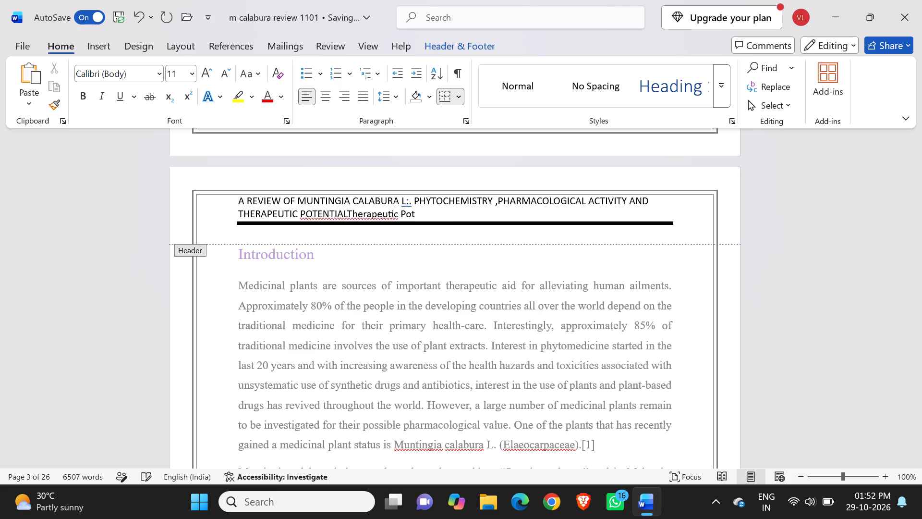
pyautogui.press('BackSpace')
pyautogui.press('BackSpace')
pyautogui.press('BackSpace')
pyautogui.press('BackSpace')
pyautogui.press('BackSpace')
pyautogui.press('BackSpace')
pyautogui.press('BackSpace')
pyautogui.press('BackSpace')
pyautogui.press('BackSpace')
pyautogui.press('BackSpace')
pyautogui.press('BackSpace')
pyautogui.press('BackSpace')
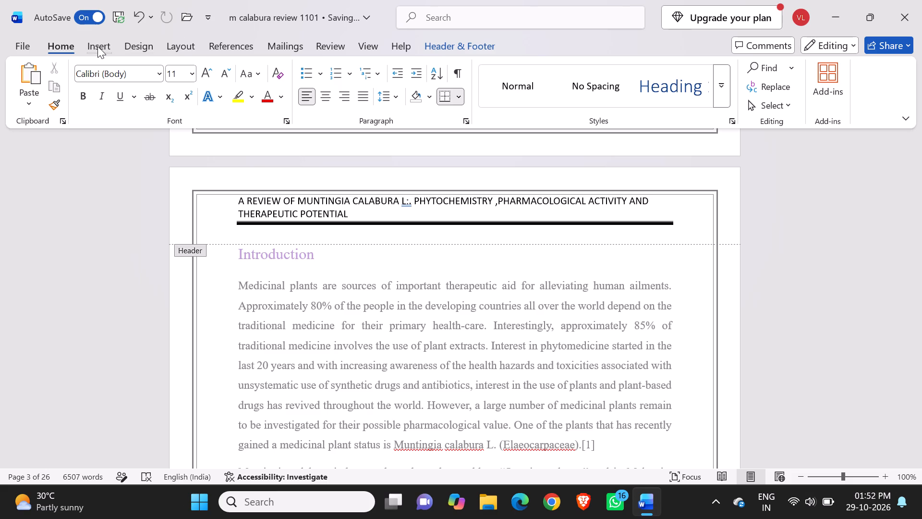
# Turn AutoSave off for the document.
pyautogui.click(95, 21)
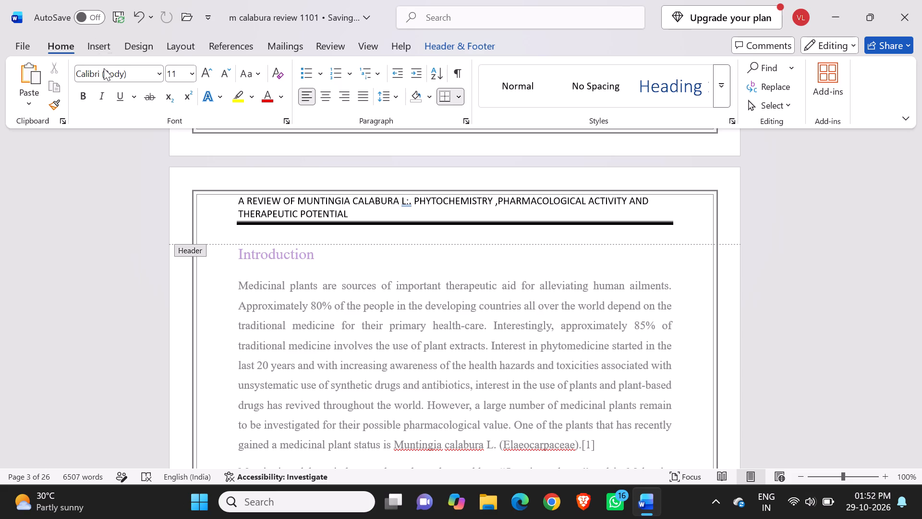
# Justify the two-line header title.
pyautogui.moveTo(236, 199); pyautogui.dragTo(278, 206)
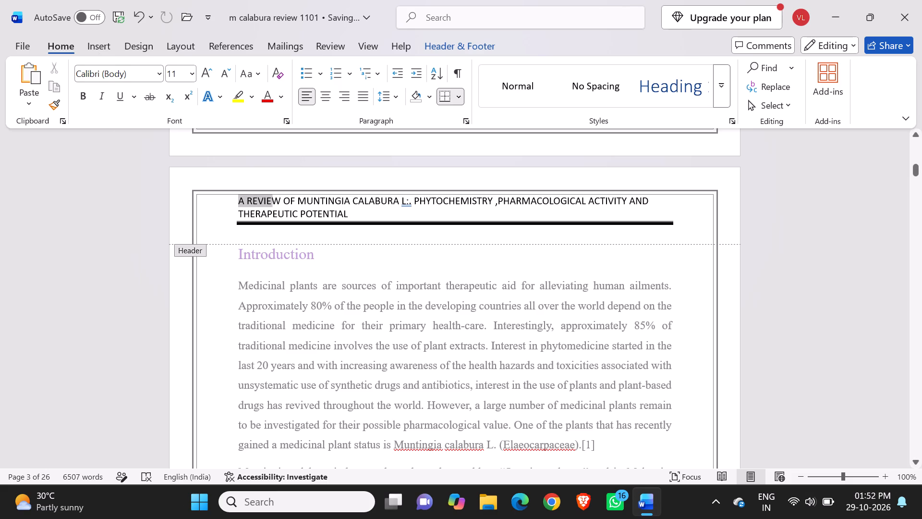
pyautogui.moveTo(278, 206); pyautogui.dragTo(356, 208)
pyautogui.click(312, 96)
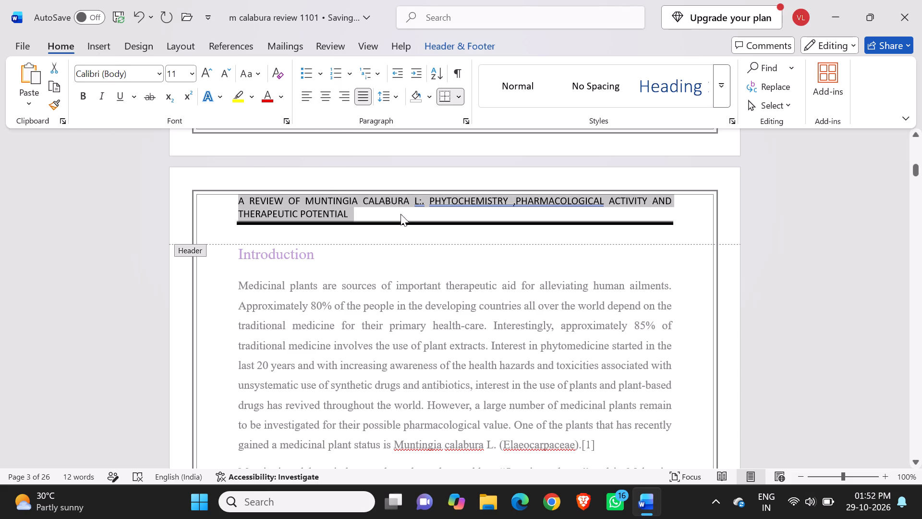
pyautogui.click(412, 234)
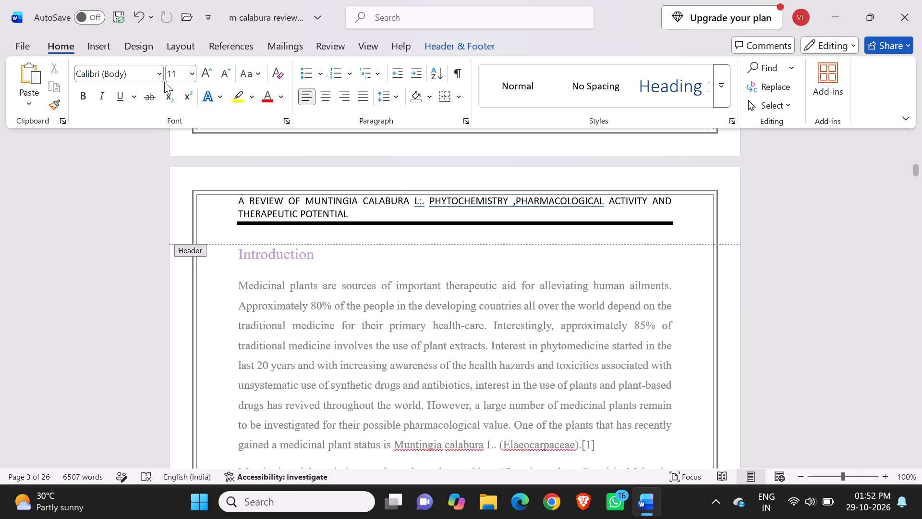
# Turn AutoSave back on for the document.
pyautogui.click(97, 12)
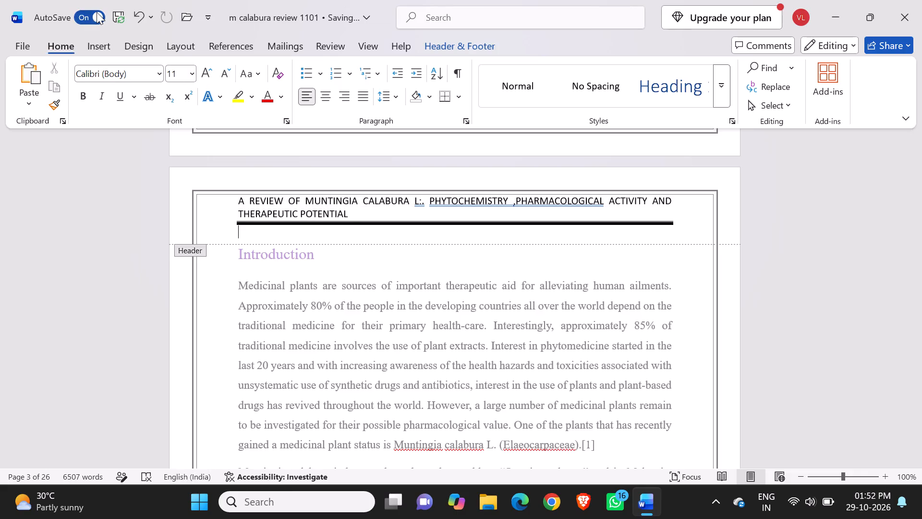
# Save a copy of the document as "m calabura review 1101" in the Documents folder, replacing the existing file.
pyautogui.click(22, 45)
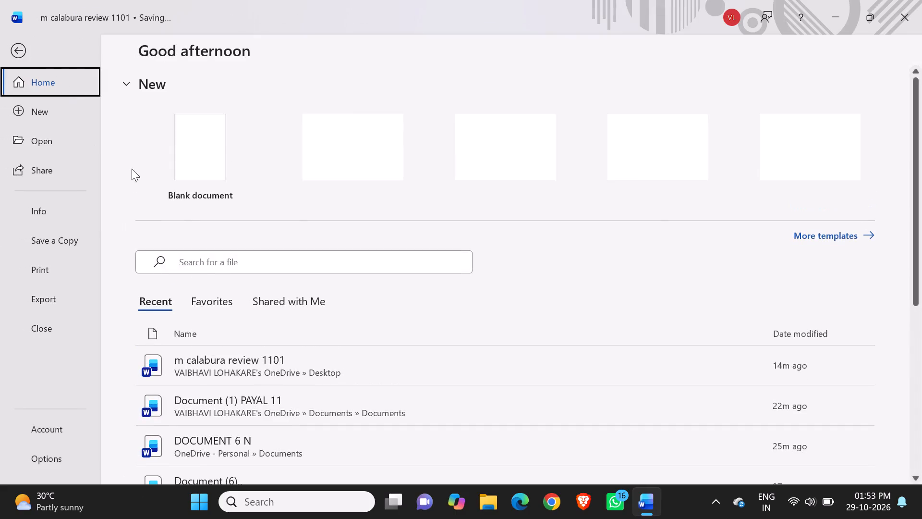
pyautogui.click(67, 237)
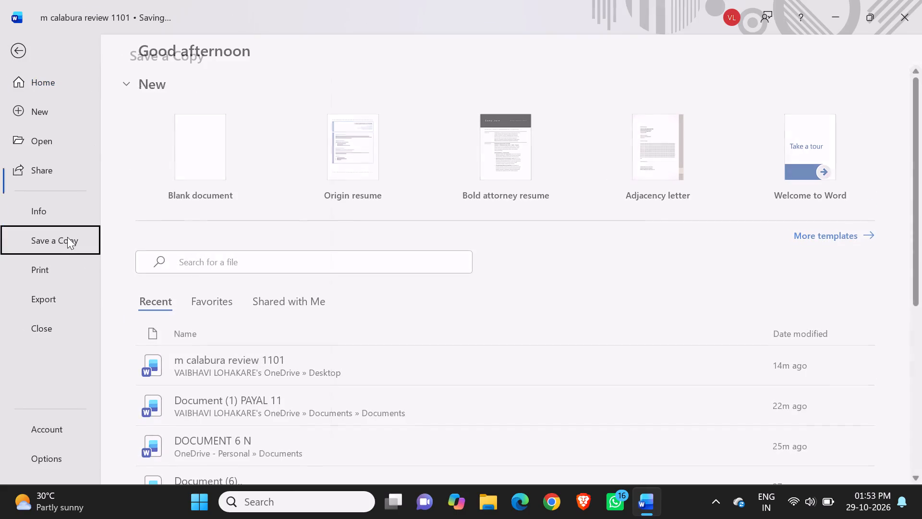
pyautogui.click(398, 202)
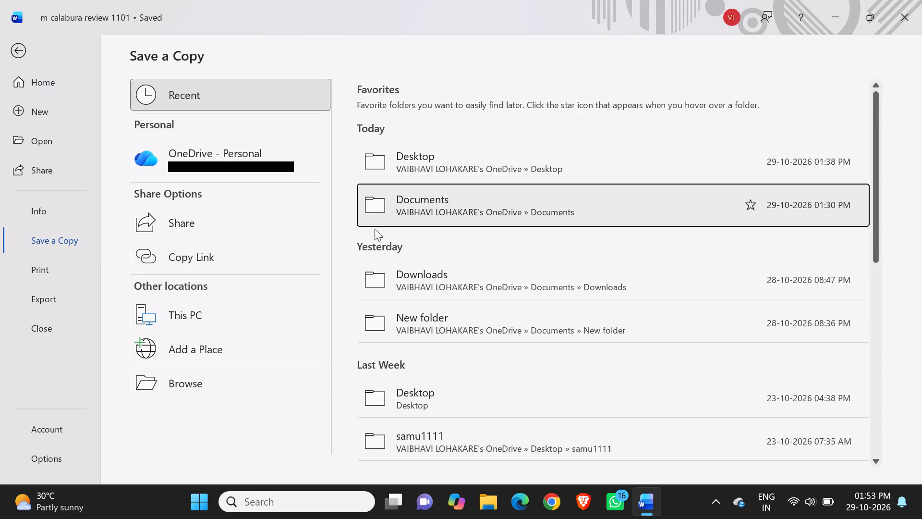
pyautogui.click(237, 311)
pyautogui.click(408, 229)
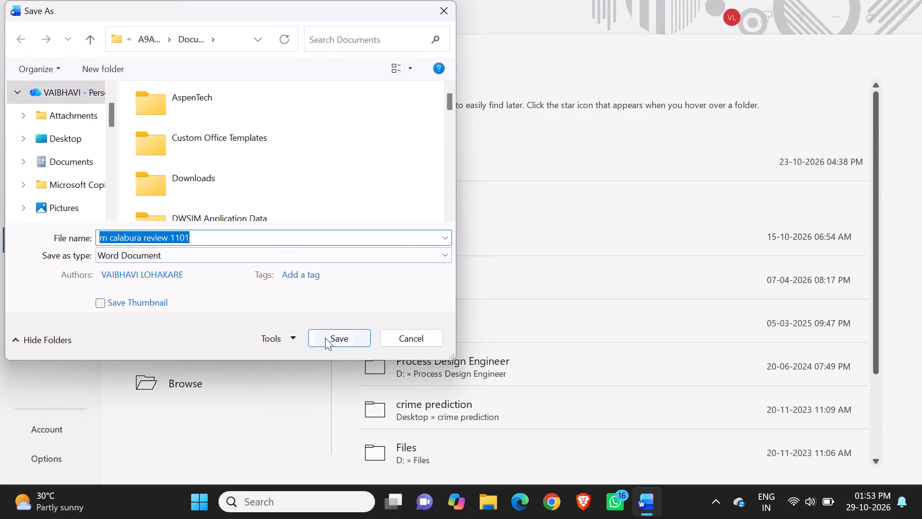
pyautogui.click(326, 338)
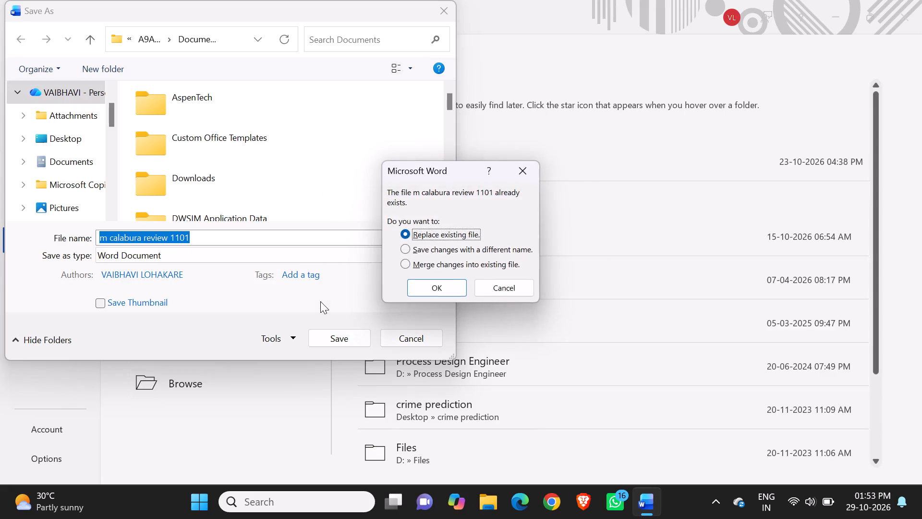
pyautogui.click(439, 291)
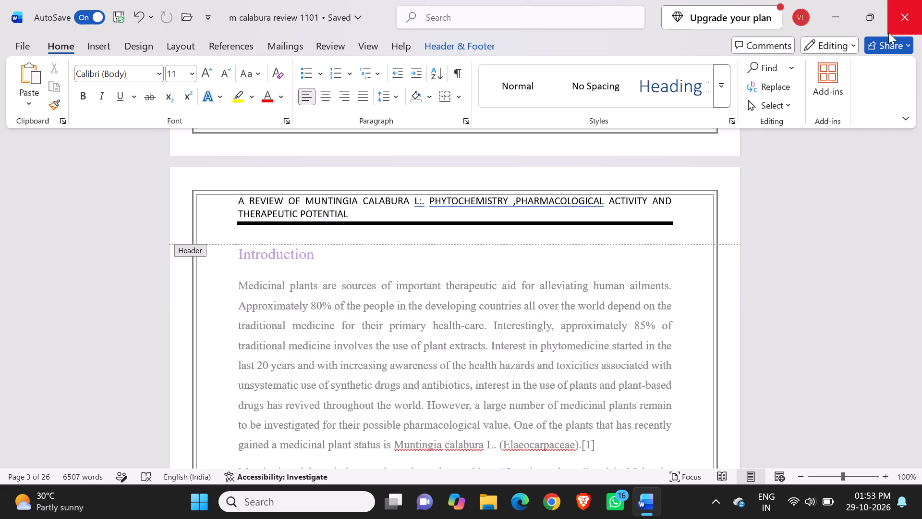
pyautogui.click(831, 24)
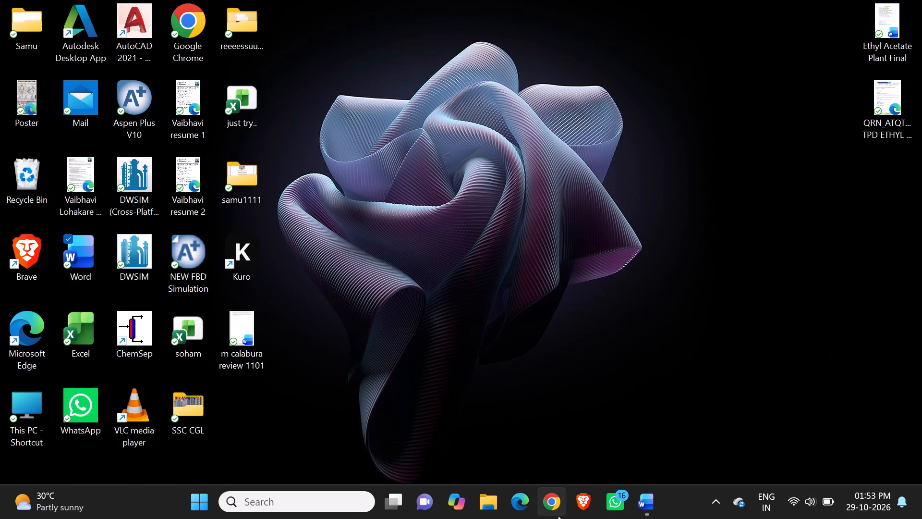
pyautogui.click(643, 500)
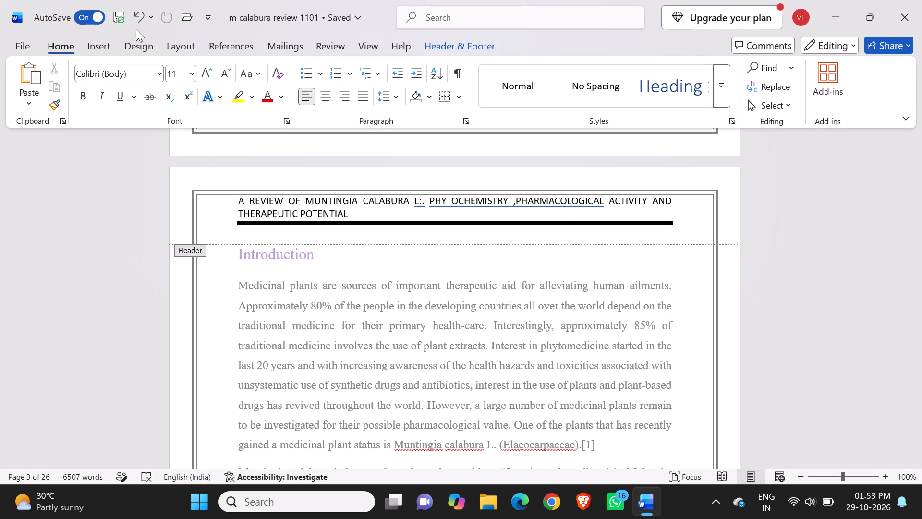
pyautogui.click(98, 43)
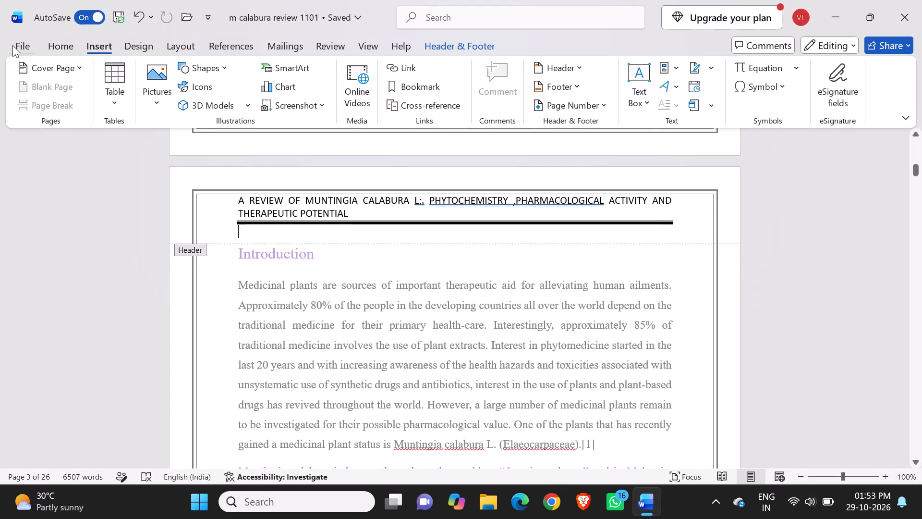
# Open the page footer for editing and add a top border above the college name and page number line.
pyautogui.click(64, 48)
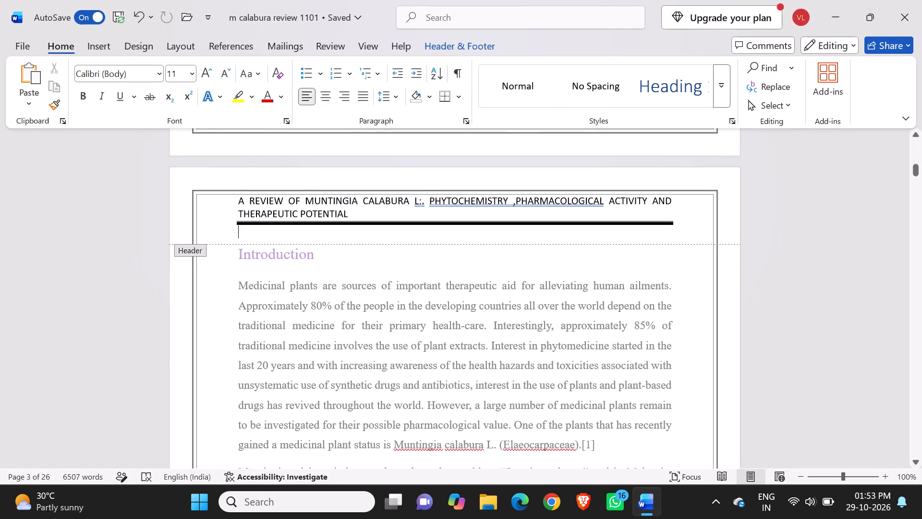
pyautogui.scroll(-11, 316, 245)
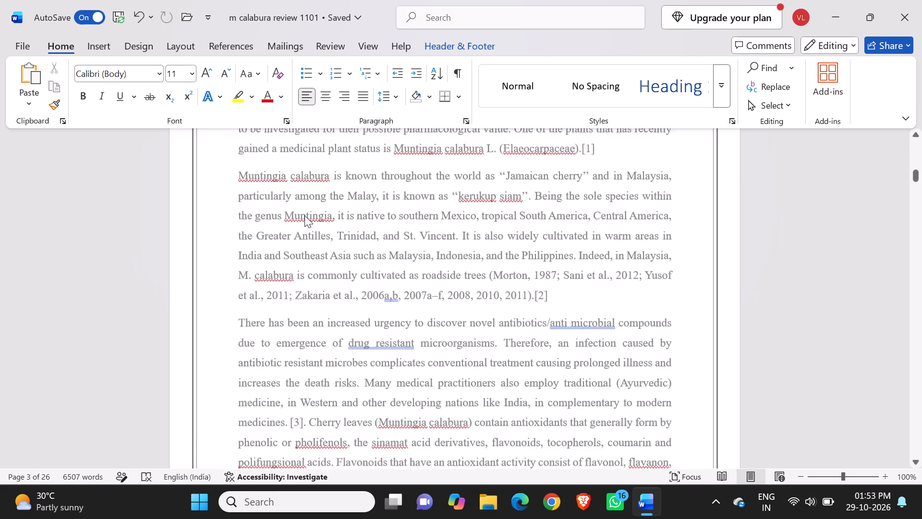
pyautogui.scroll(-14, 304, 215)
pyautogui.scroll(-11, 322, 201)
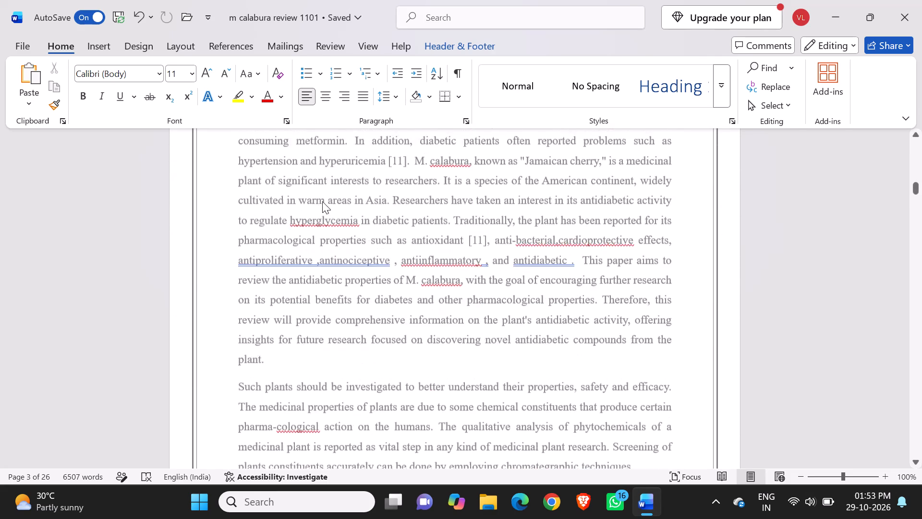
pyautogui.scroll(-5, 324, 200)
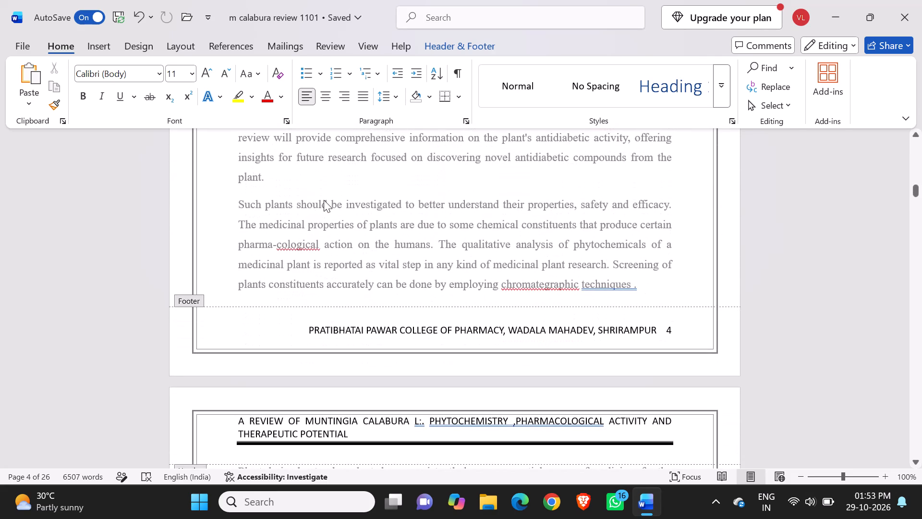
pyautogui.scroll(3, 324, 200)
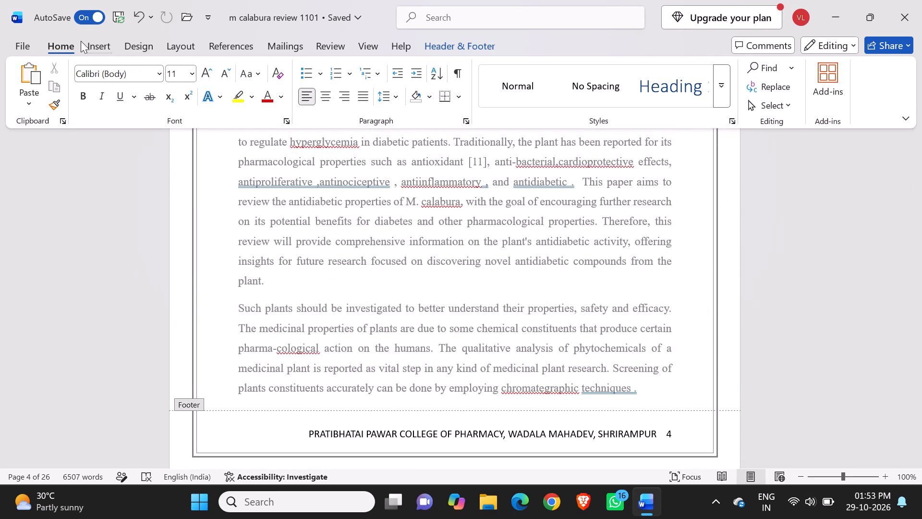
pyautogui.click(85, 45)
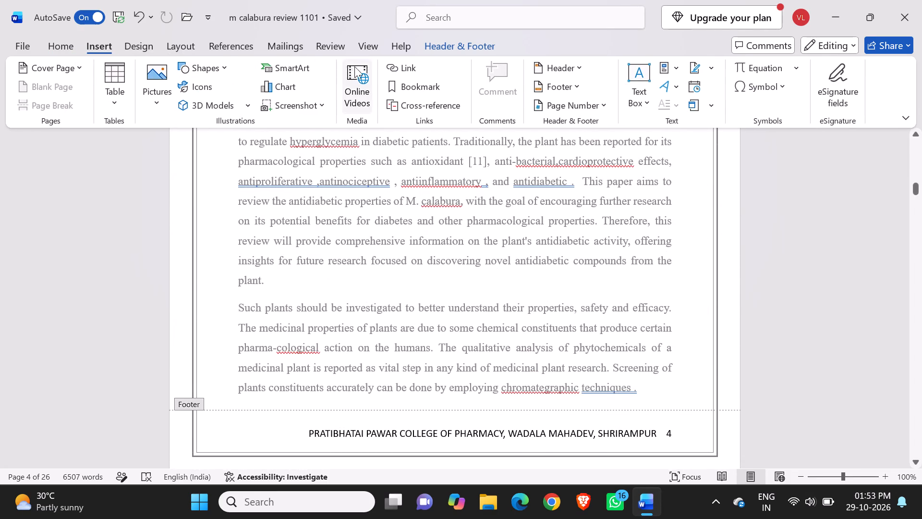
pyautogui.click(579, 86)
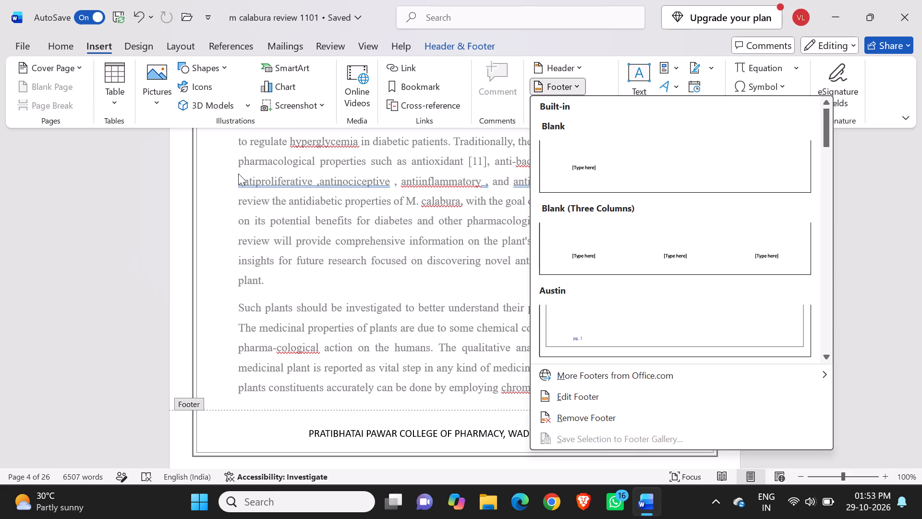
pyautogui.click(605, 401)
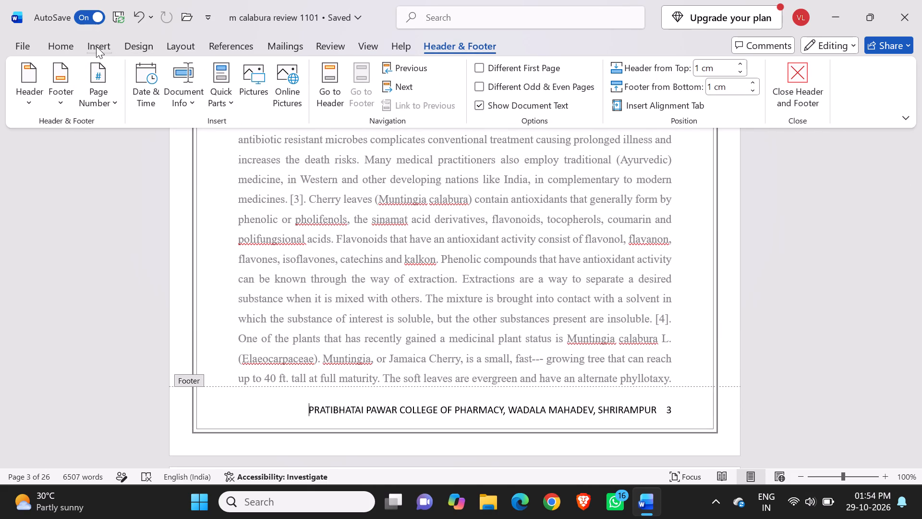
pyautogui.click(71, 50)
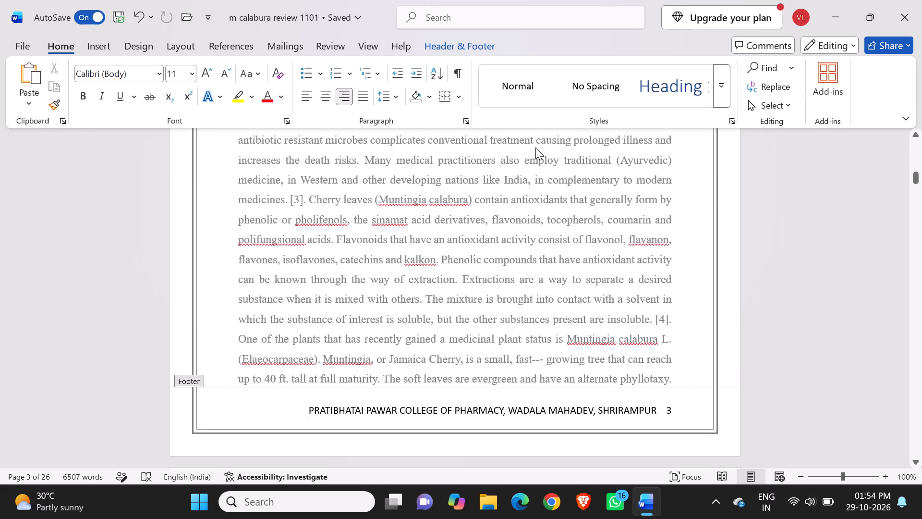
pyautogui.click(458, 103)
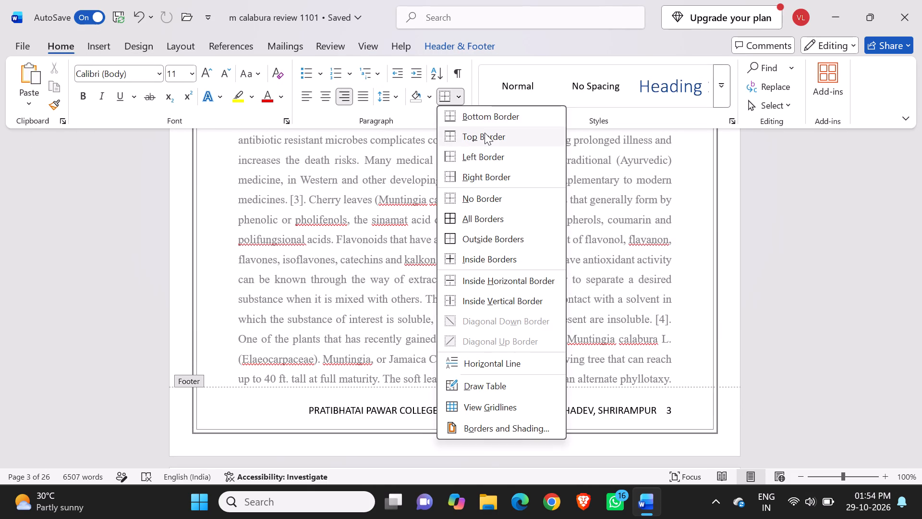
pyautogui.click(485, 133)
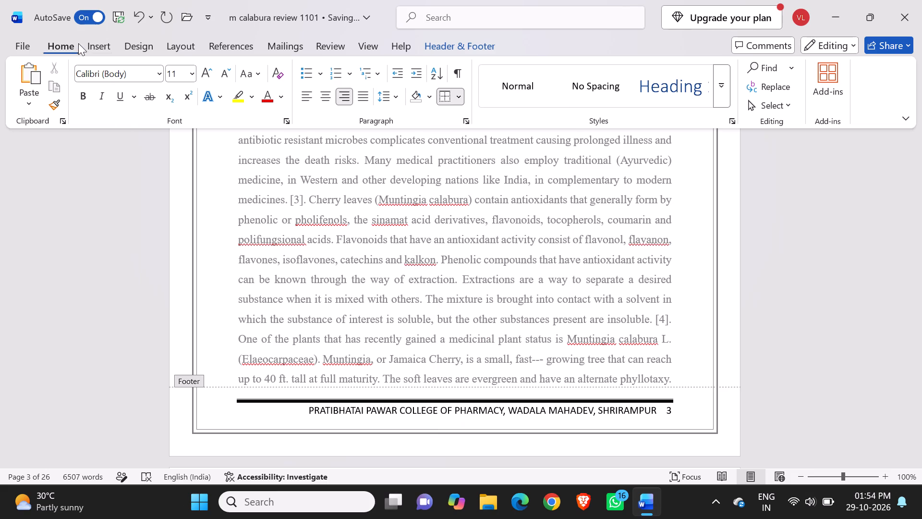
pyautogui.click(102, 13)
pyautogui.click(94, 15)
# Save a copy of the document as "m calabura review 1101" in the Documents folder, replacing the existing file.
pyautogui.click(21, 40)
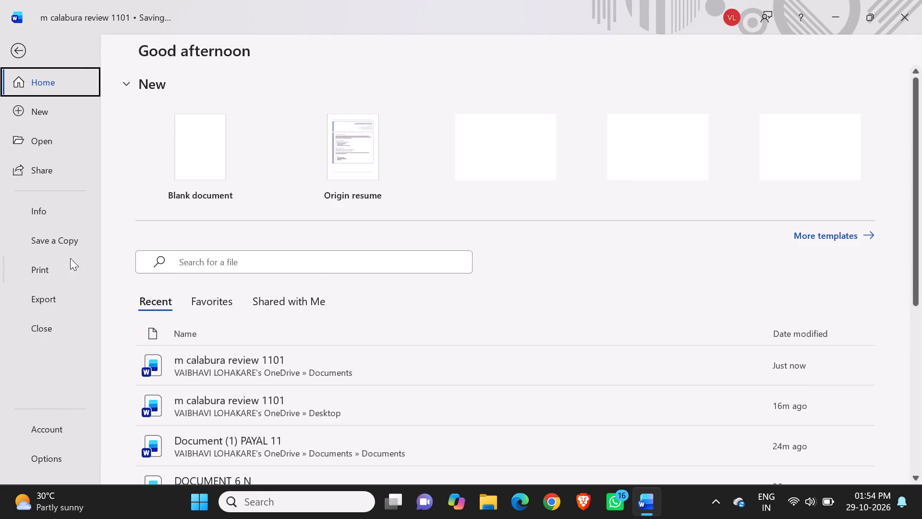
pyautogui.click(67, 244)
pyautogui.click(209, 307)
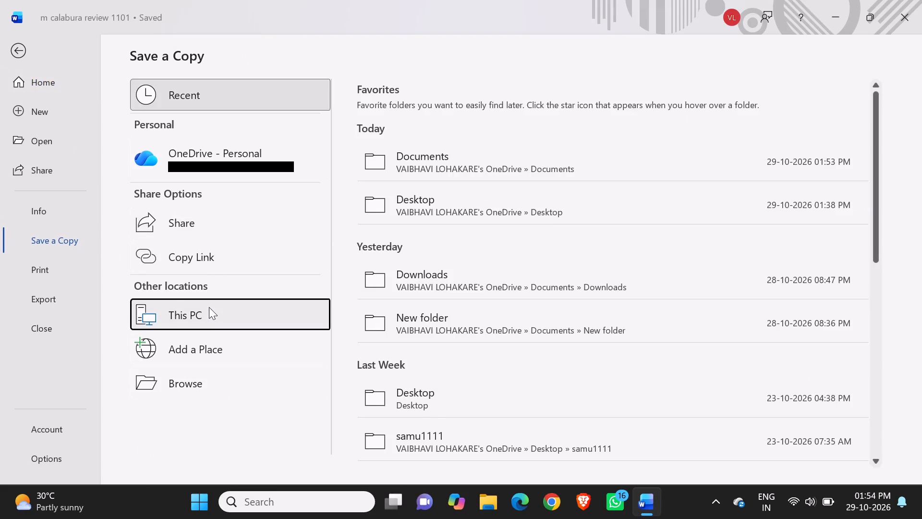
pyautogui.click(477, 226)
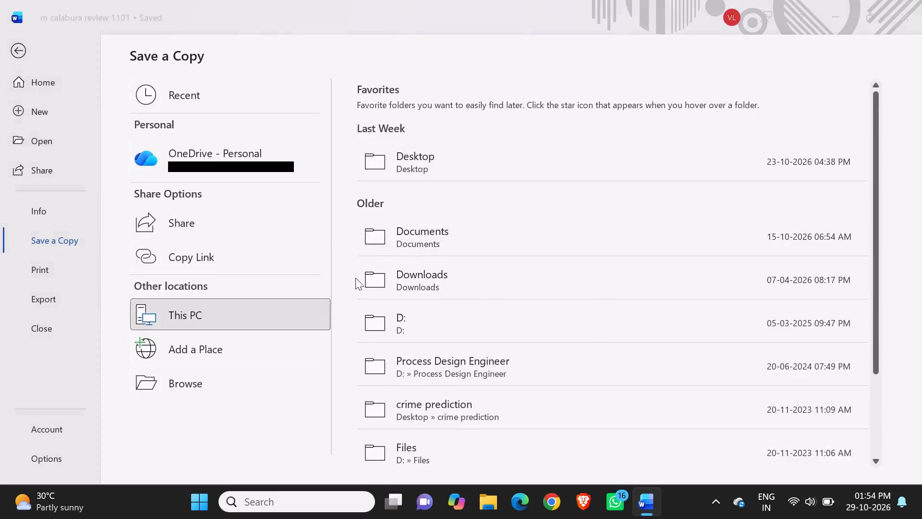
pyautogui.click(340, 342)
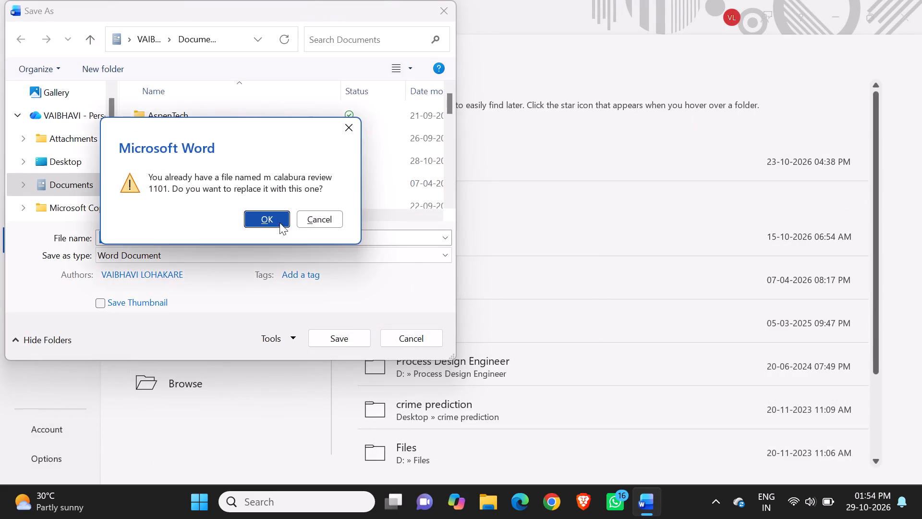
pyautogui.click(270, 221)
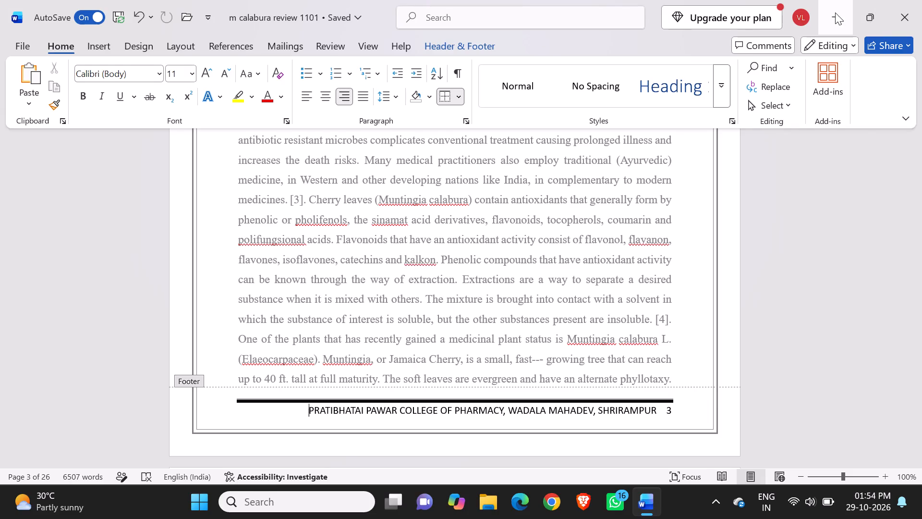
# Minimize the review document's window and close it.
pyautogui.click(835, 12)
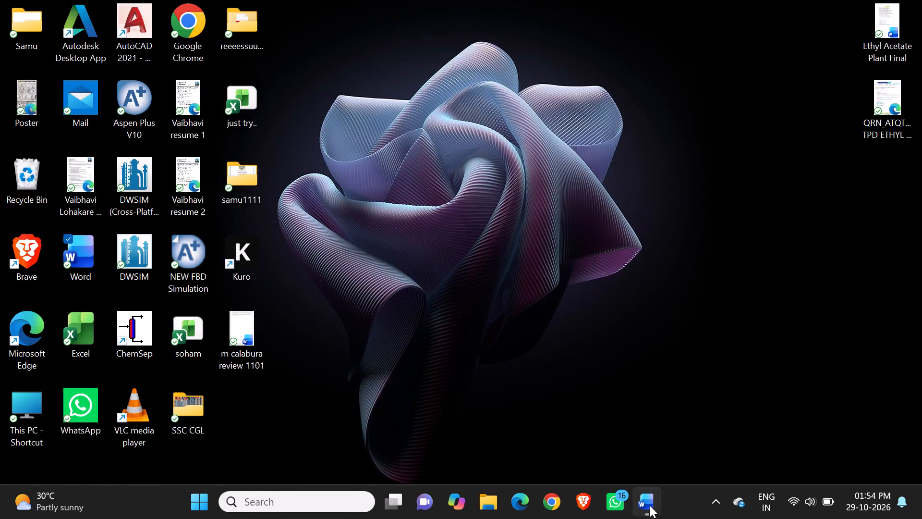
pyautogui.click(714, 381)
# Launch Word again from the desktop and maximize its start window.
pyautogui.click(91, 254)
pyautogui.doubleClick(88, 248)
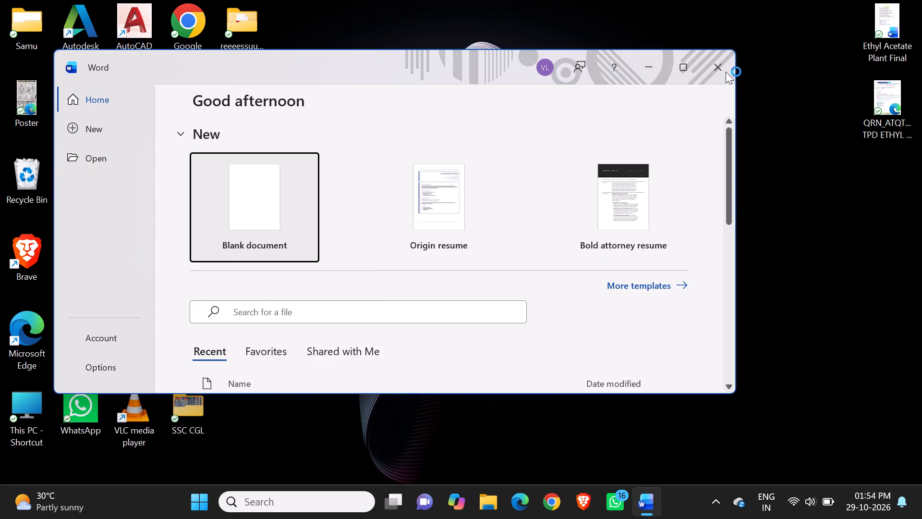
pyautogui.click(678, 77)
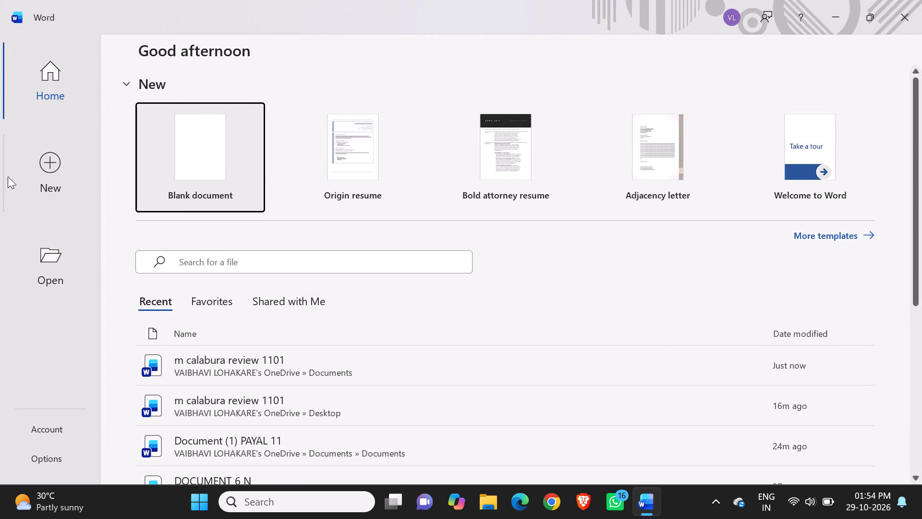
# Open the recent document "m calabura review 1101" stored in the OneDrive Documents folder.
pyautogui.click(309, 362)
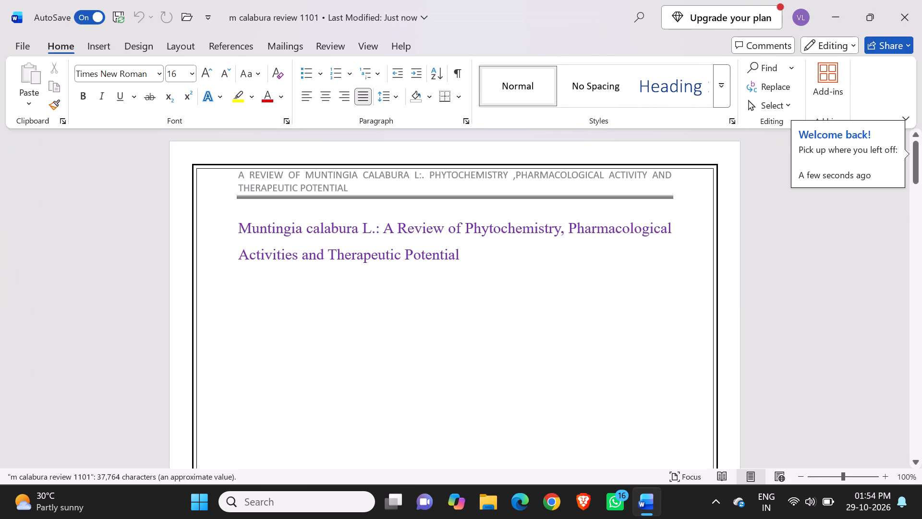
# Review the first pages of the reopened document, checking the header, the bordered footer with page numbers, and the page borders.
pyautogui.scroll(3, 310, 363)
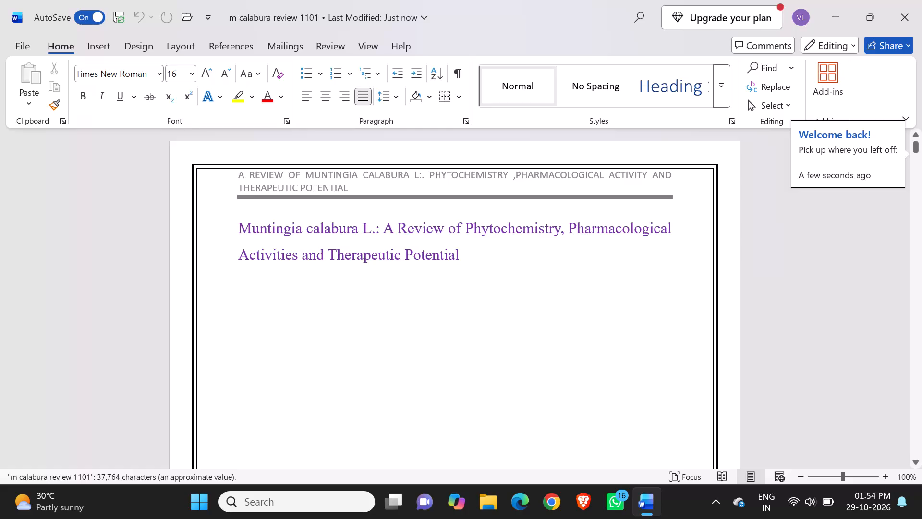
pyautogui.scroll(-5, 310, 363)
pyautogui.scroll(9, 311, 365)
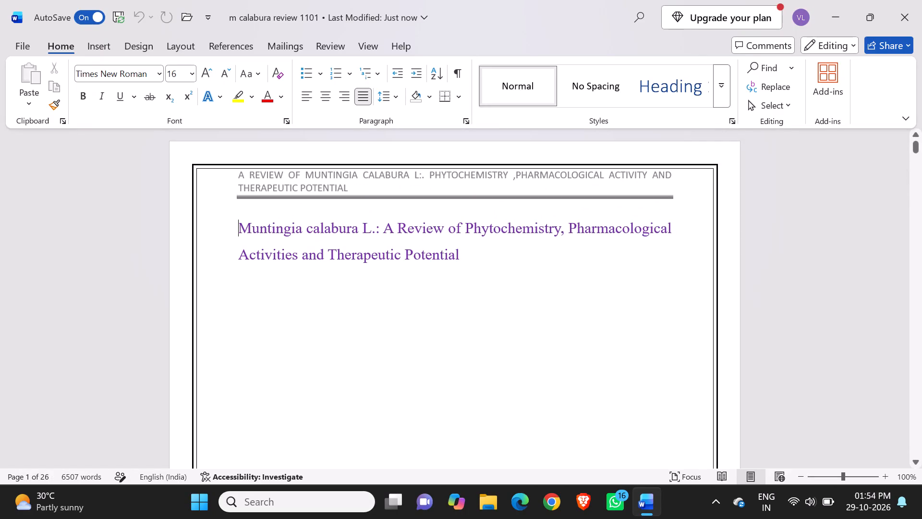
pyautogui.scroll(-10, 339, 334)
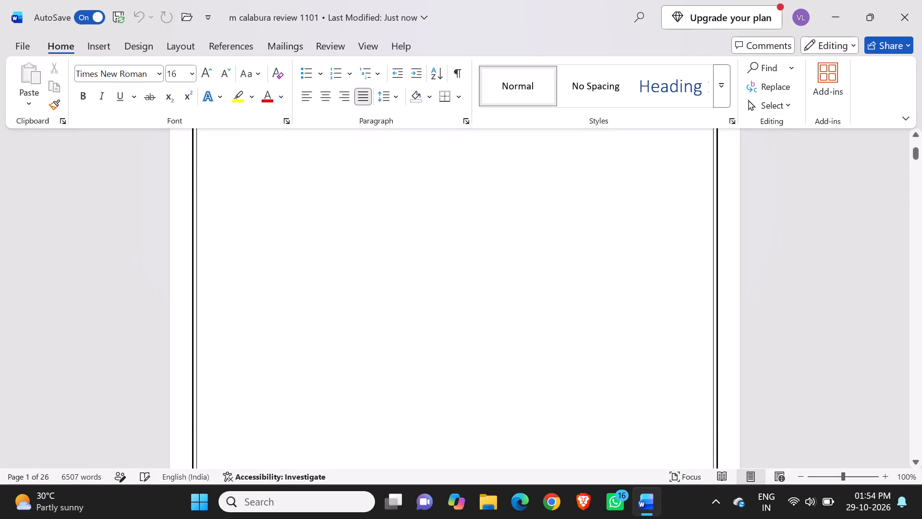
pyautogui.scroll(-12, 359, 319)
pyautogui.scroll(4, 368, 313)
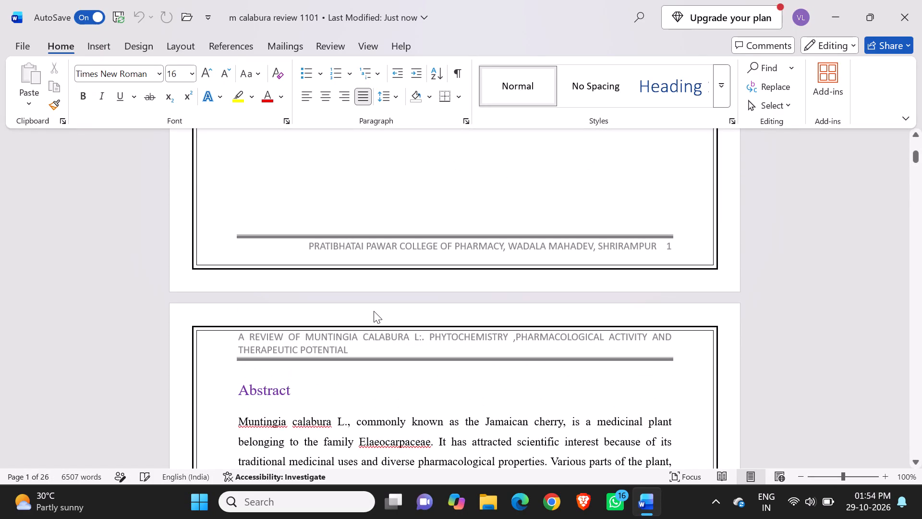
pyautogui.scroll(-18, 374, 311)
pyautogui.scroll(-6, 374, 311)
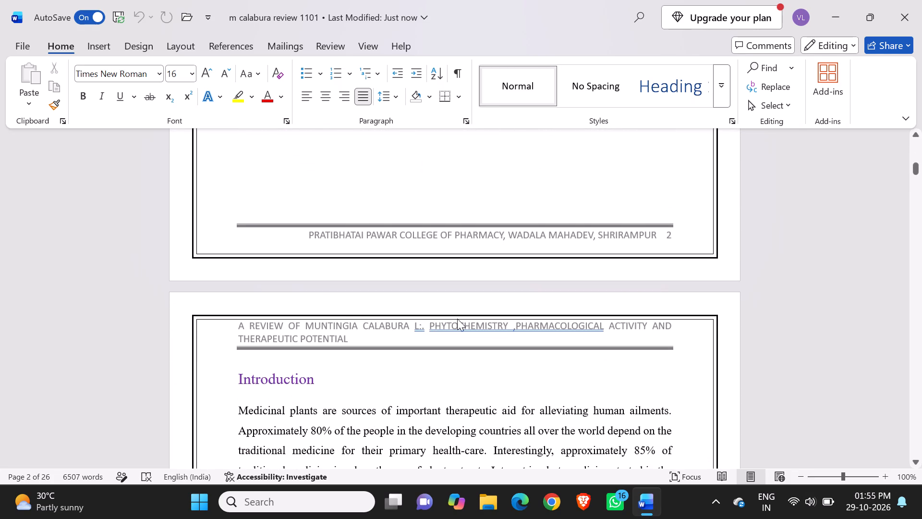
pyautogui.scroll(-17, 458, 318)
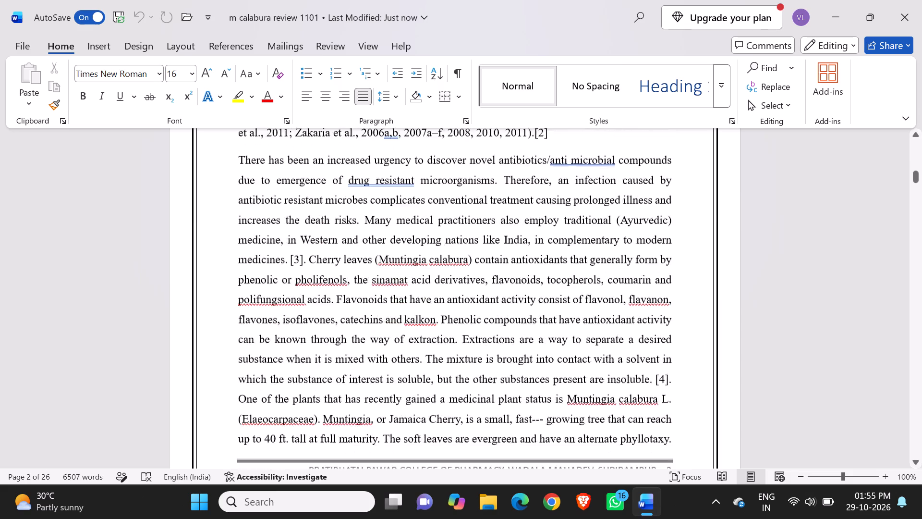
pyautogui.scroll(-13, 461, 316)
pyautogui.scroll(9, 461, 316)
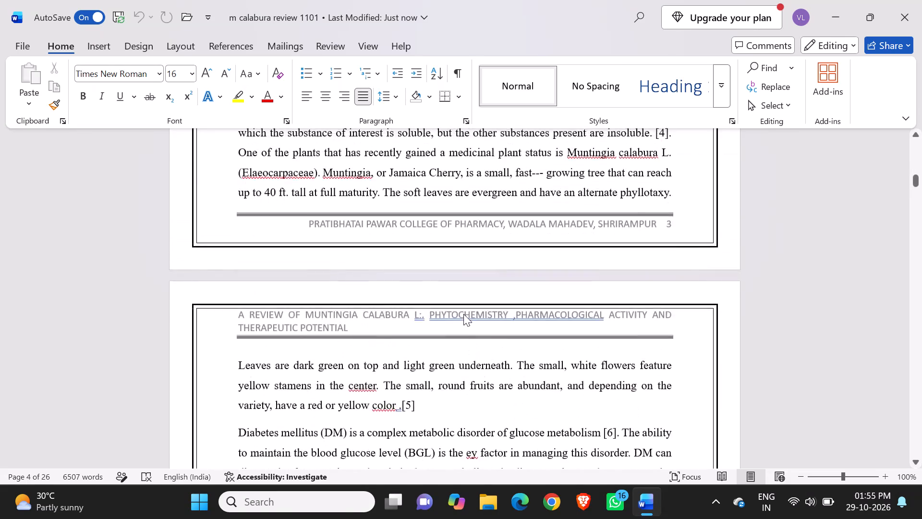
pyautogui.scroll(2, 463, 314)
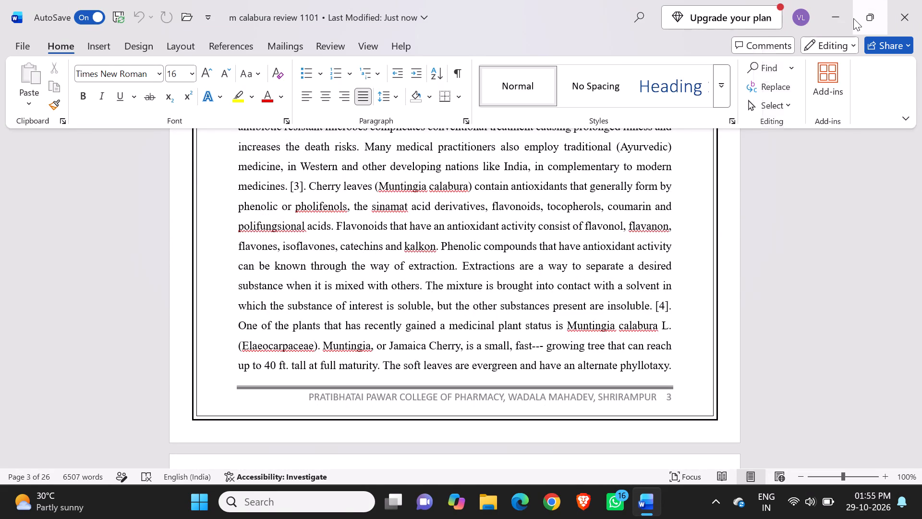
# Reduce the review document's window from full screen and minimize it to the desktop.
pyautogui.click(853, 18)
pyautogui.click(646, 67)
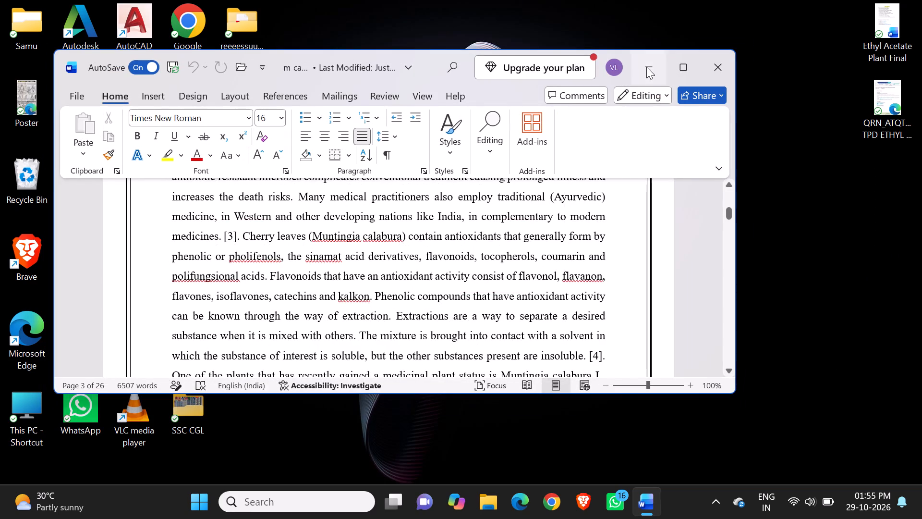